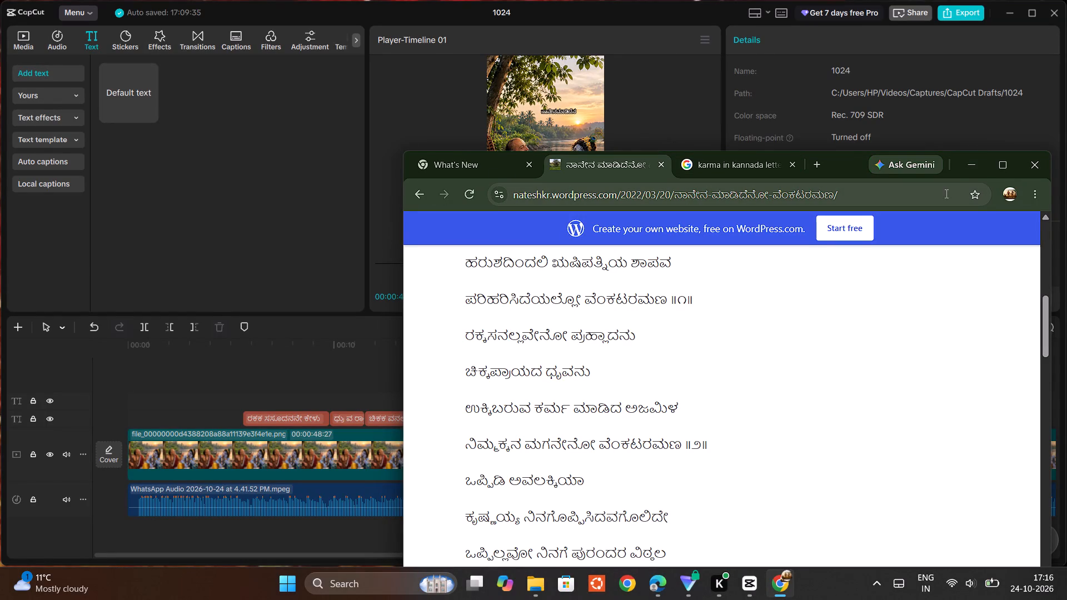
Switch to CapCut and play the video from about the 30-second mark to check the caption timing.
{"action": "left_click", "coordinate": [969, 166]}
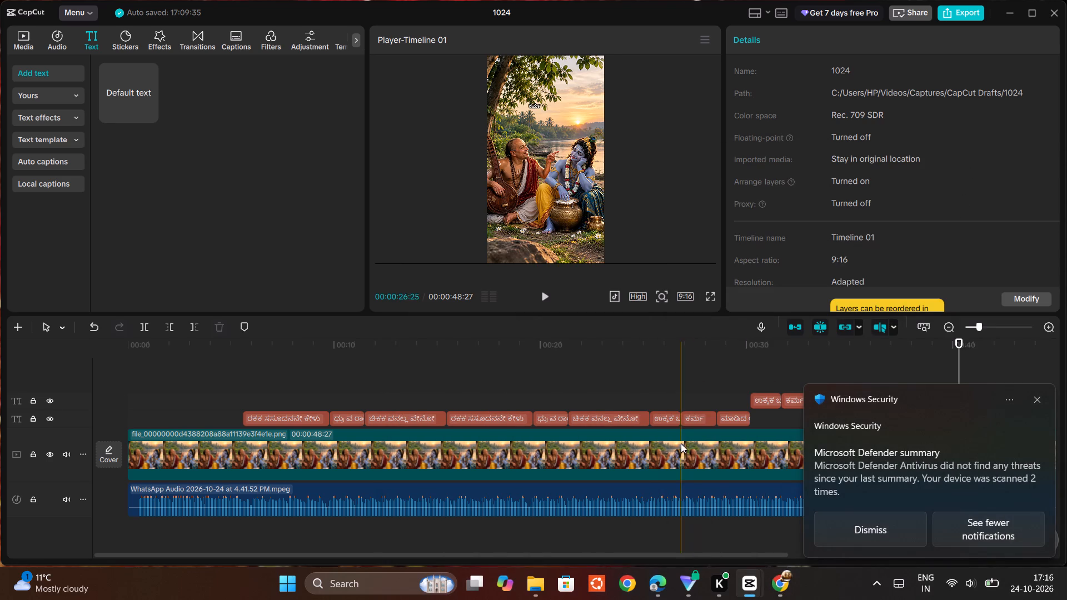
{"action": "left_click", "coordinate": [750, 346]}
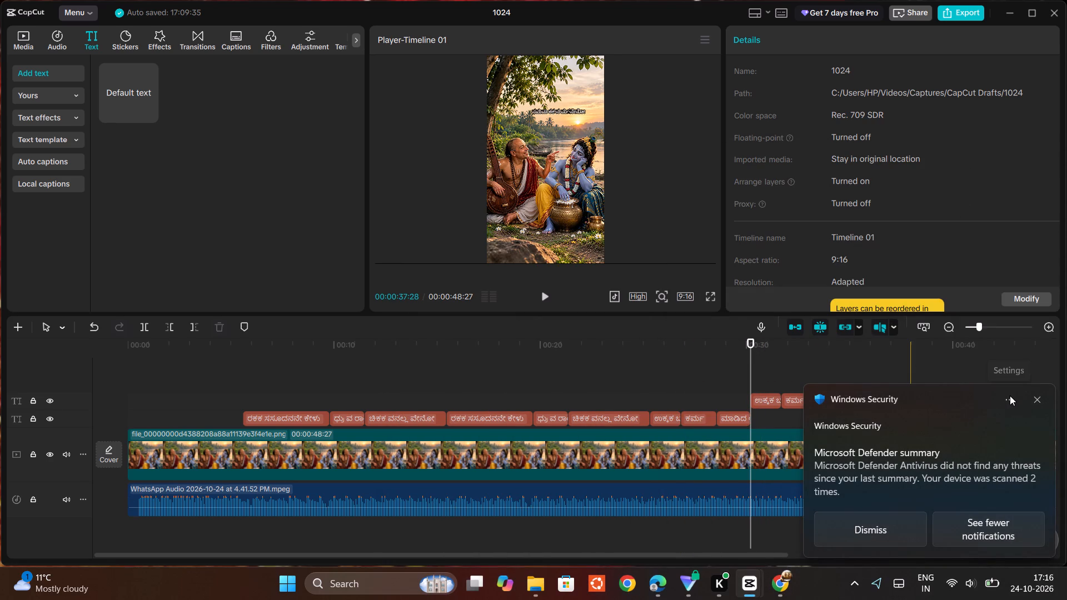
{"action": "left_click", "coordinate": [1043, 401]}
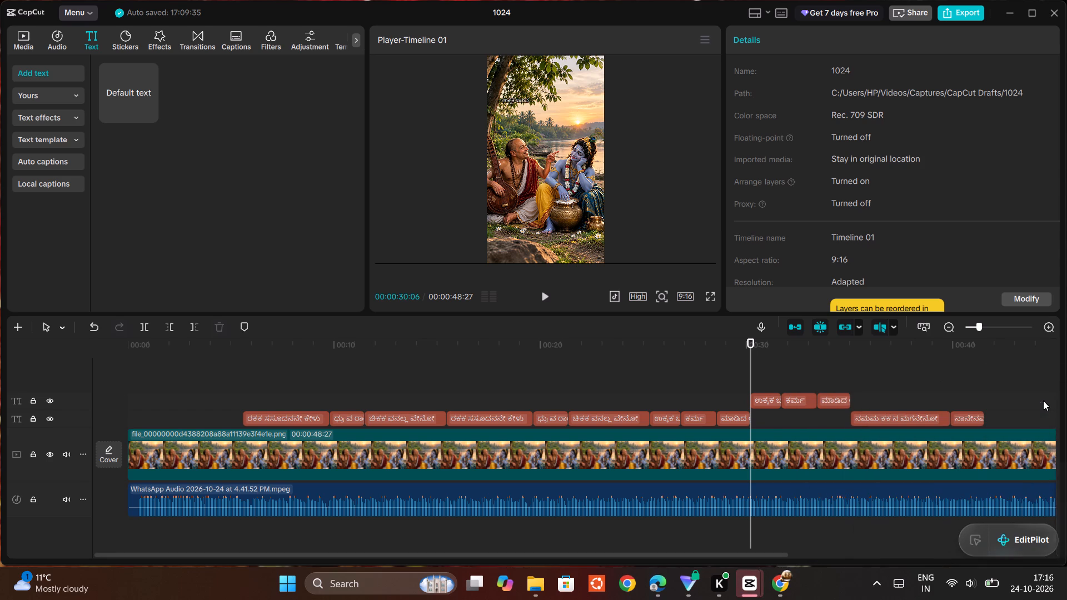
{"action": "left_click", "coordinate": [550, 297]}
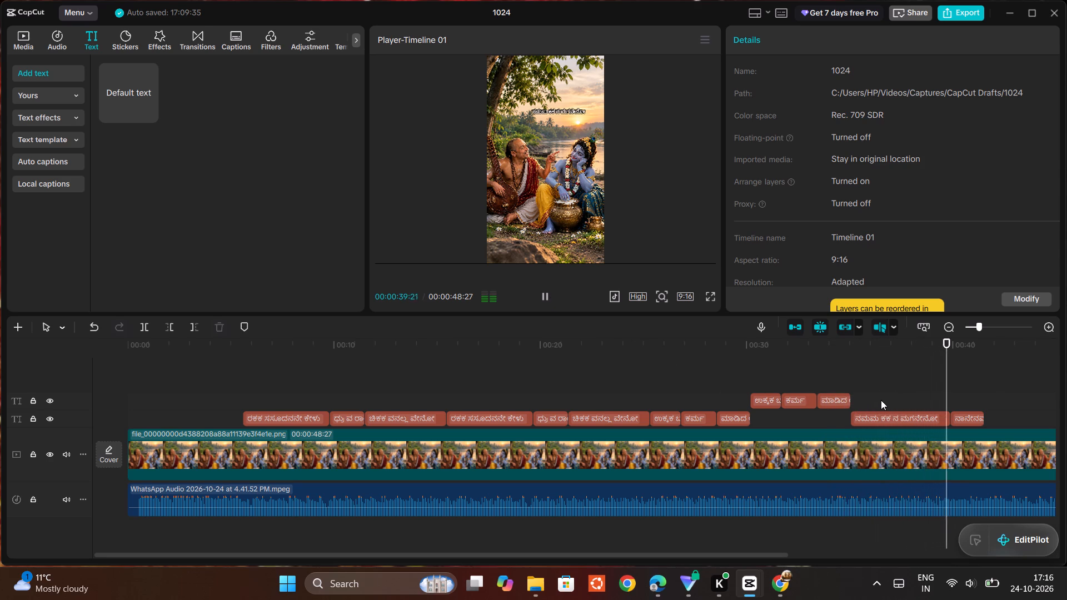
Extend the last caption clip, ನಾನೇನಮಾಡಿದೆನ, so that it ends at about 44 seconds on the timeline.
{"action": "scroll", "coordinate": [881, 400], "scroll_direction": "left", "scroll_amount": 1}
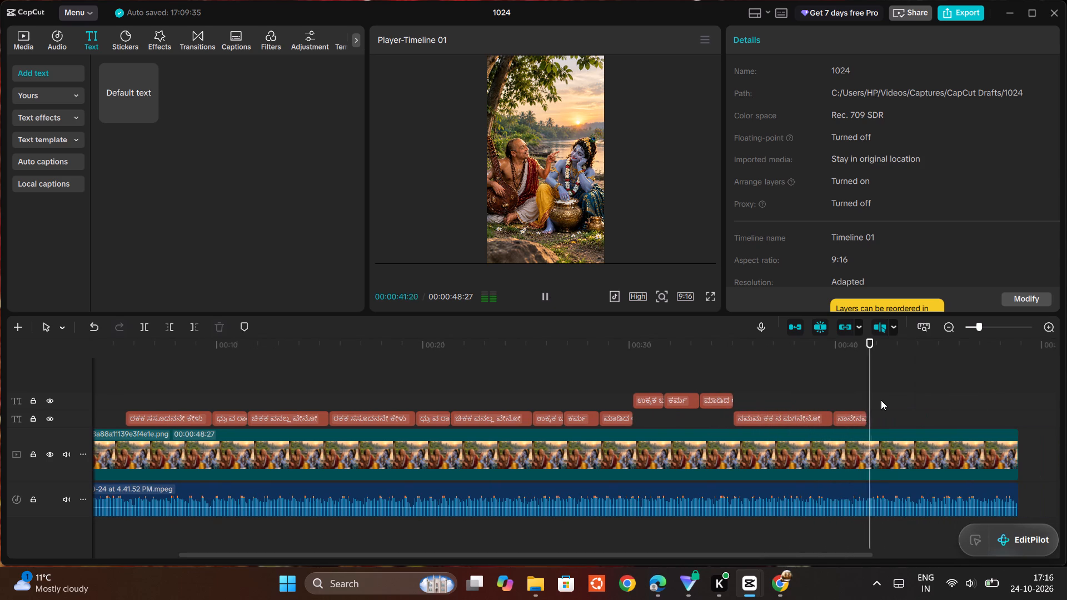
{"action": "left_click", "coordinate": [859, 421]}
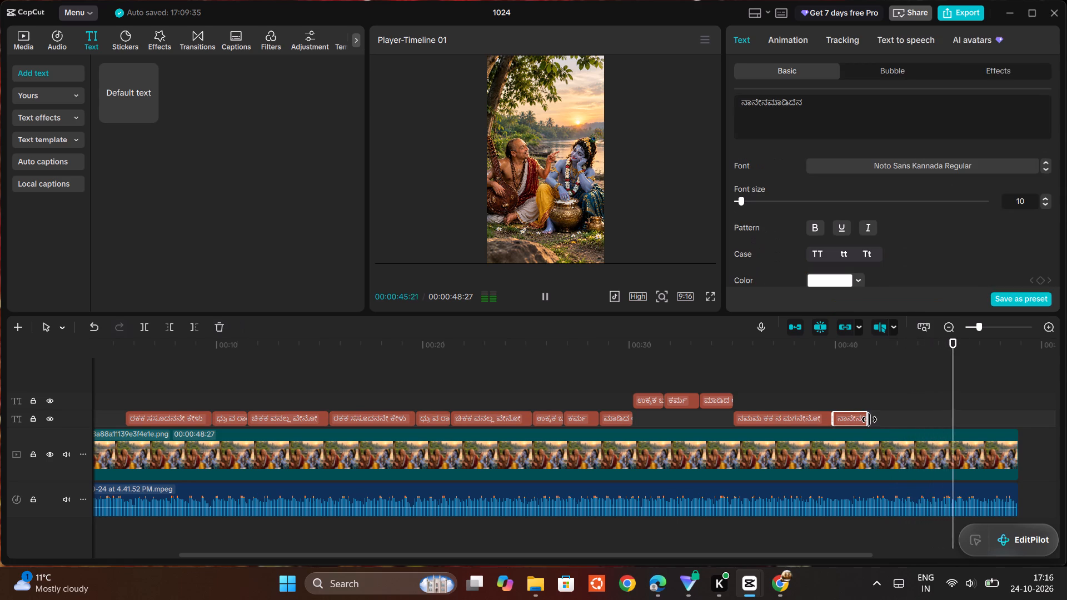
{"action": "left_click_drag", "start_coordinate": [869, 419], "coordinate": [919, 413]}
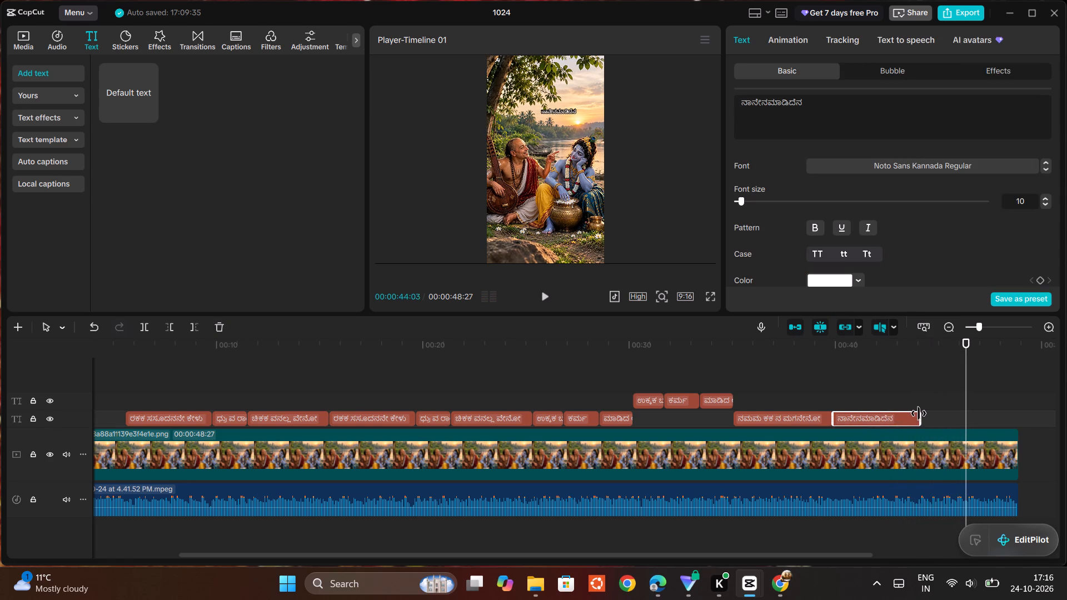
{"action": "left_click_drag", "start_coordinate": [919, 413], "coordinate": [921, 413]}
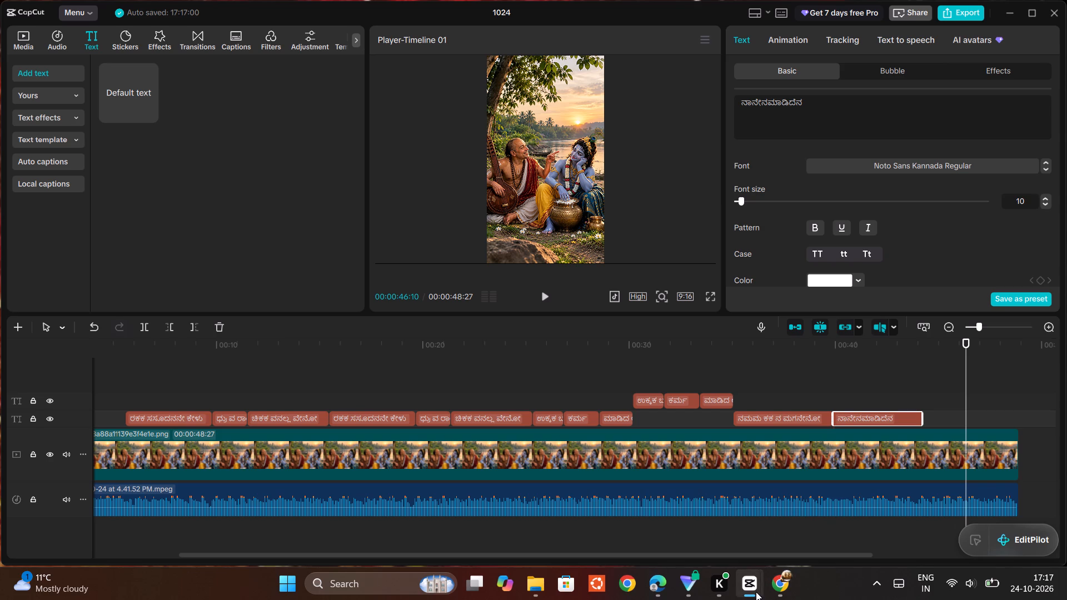
Open WhatsApp from the Windows search.
{"action": "left_click", "coordinate": [371, 583]}
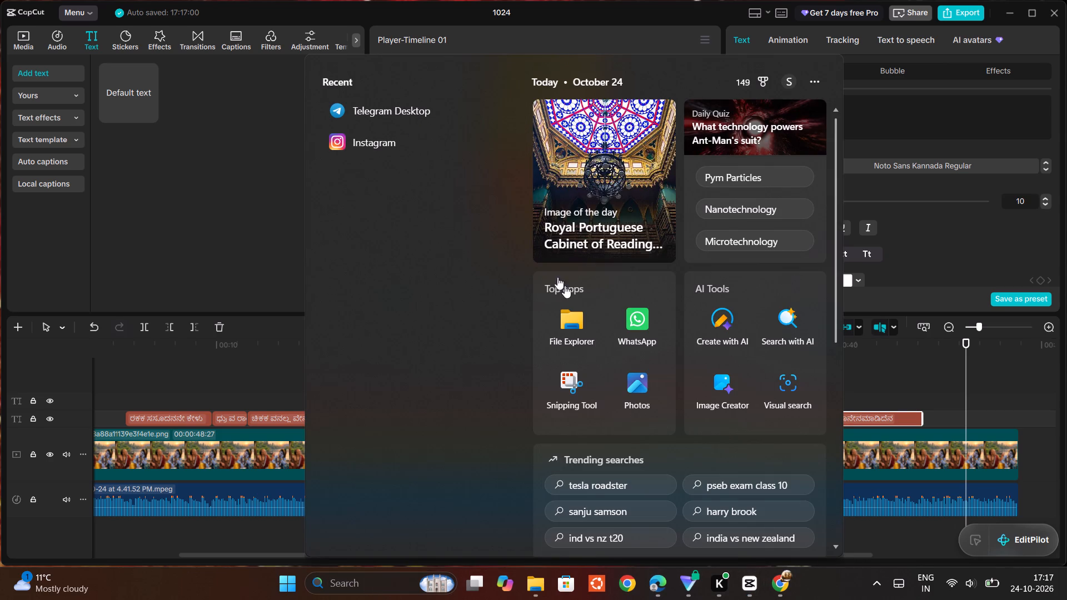
{"action": "left_click", "coordinate": [647, 338]}
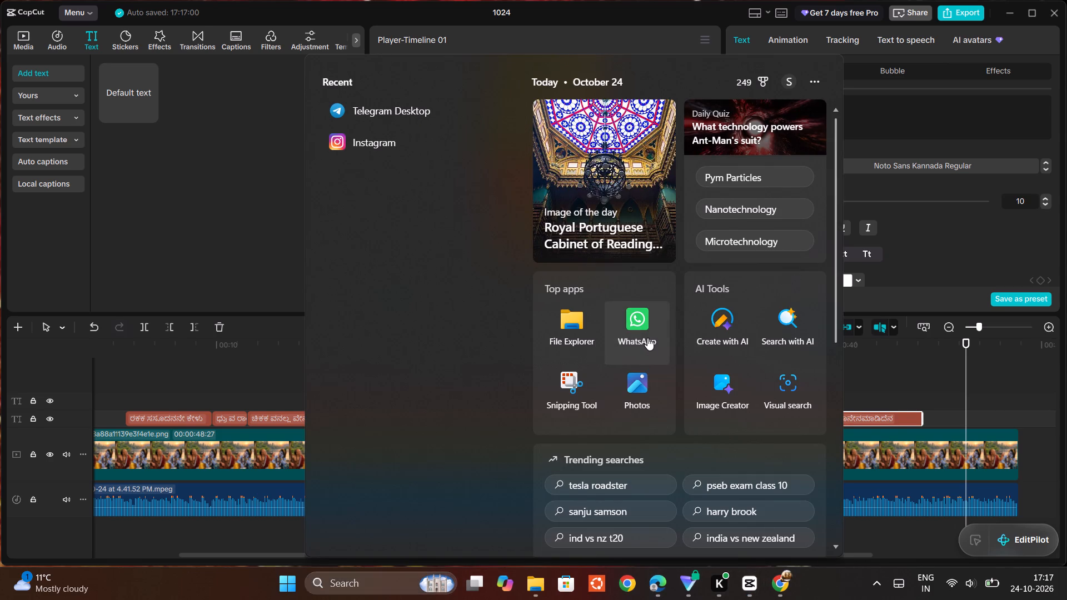
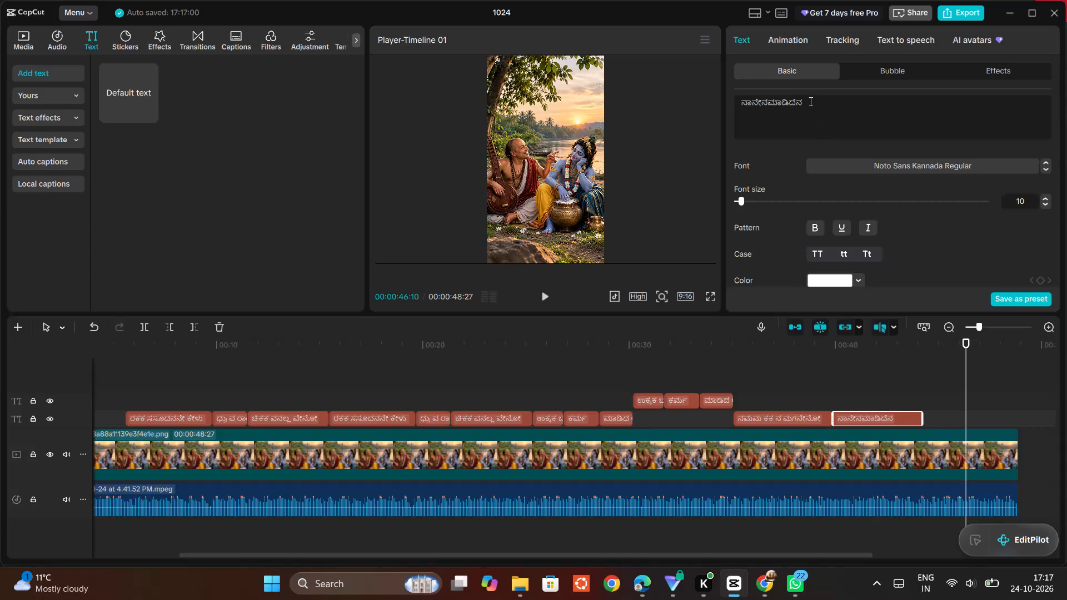
Replace the last caption's text with the copied lyric and cut everything after ನಾನೇನ ಮಾಡಿದೆನೋ for reuse.
{"action": "left_click_drag", "start_coordinate": [810, 101], "coordinate": [719, 111]}
{"action": "key", "text": "ctrl+v"}
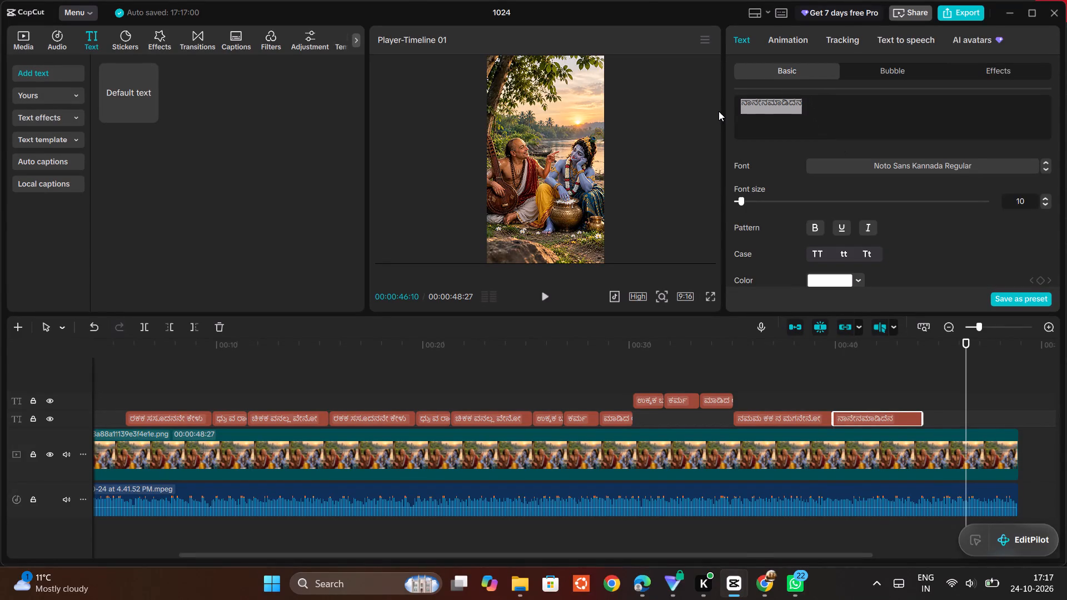
{"action": "left_click", "coordinate": [815, 104]}
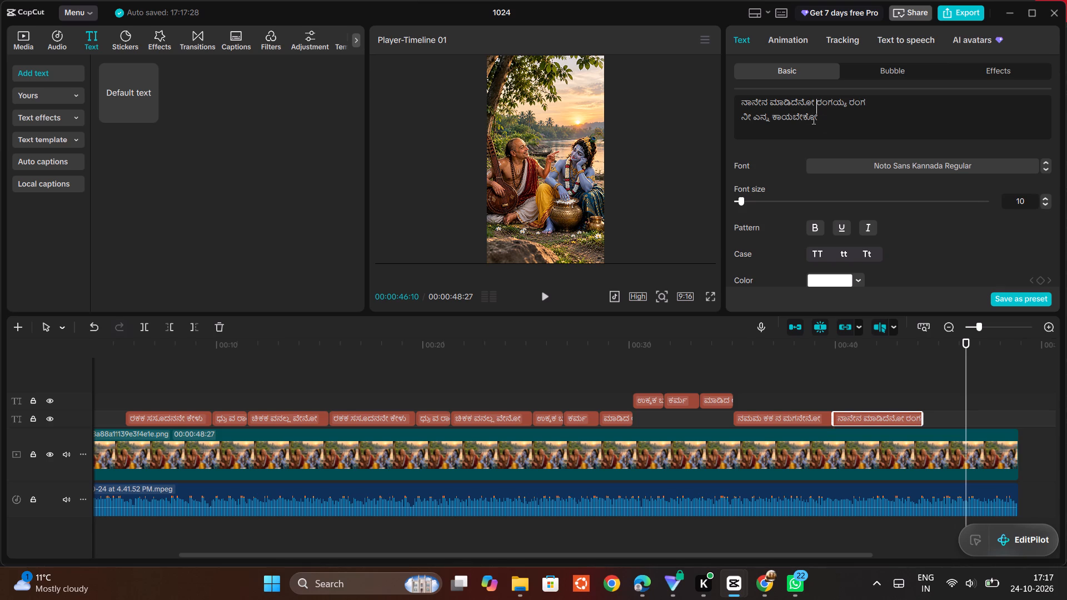
{"action": "left_click_drag", "start_coordinate": [825, 122], "coordinate": [750, 117]}
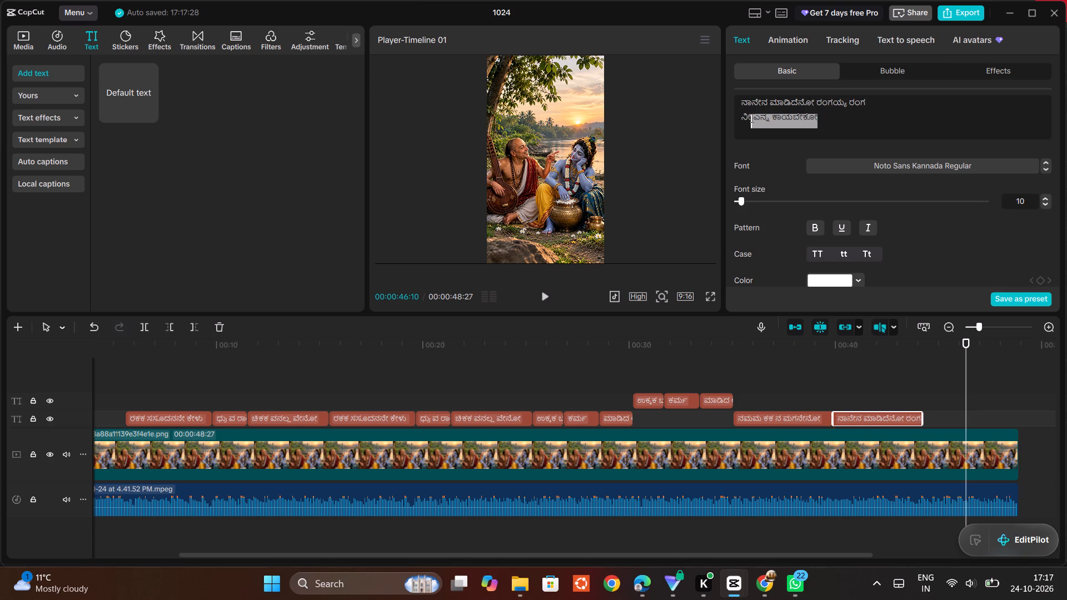
{"action": "left_click_drag", "start_coordinate": [750, 117], "coordinate": [823, 109]}
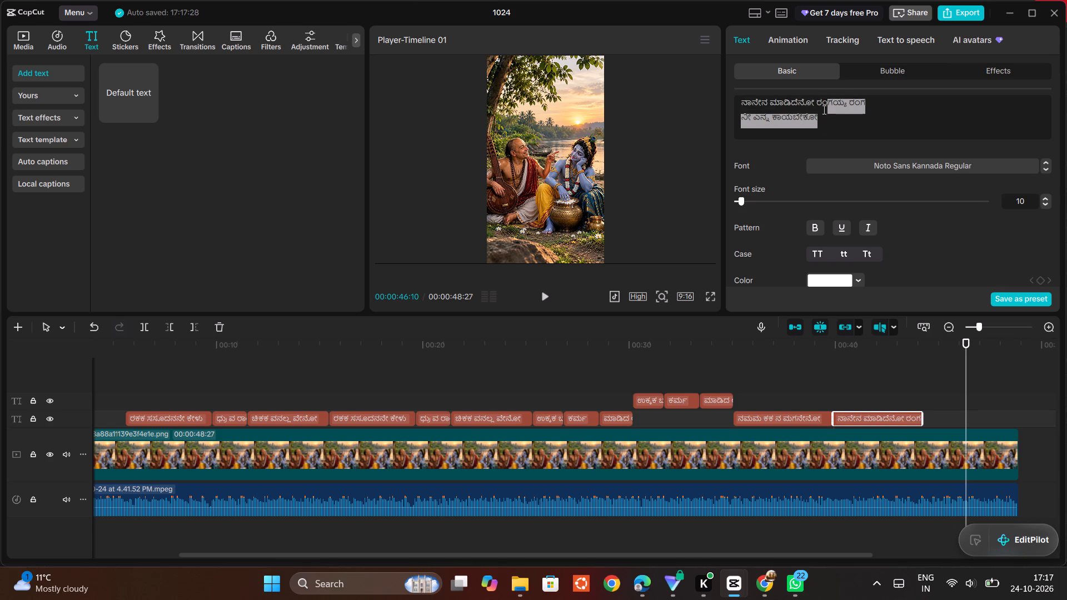
{"action": "left_click_drag", "start_coordinate": [823, 109], "coordinate": [817, 110]}
{"action": "key", "text": "ctrl+x"}
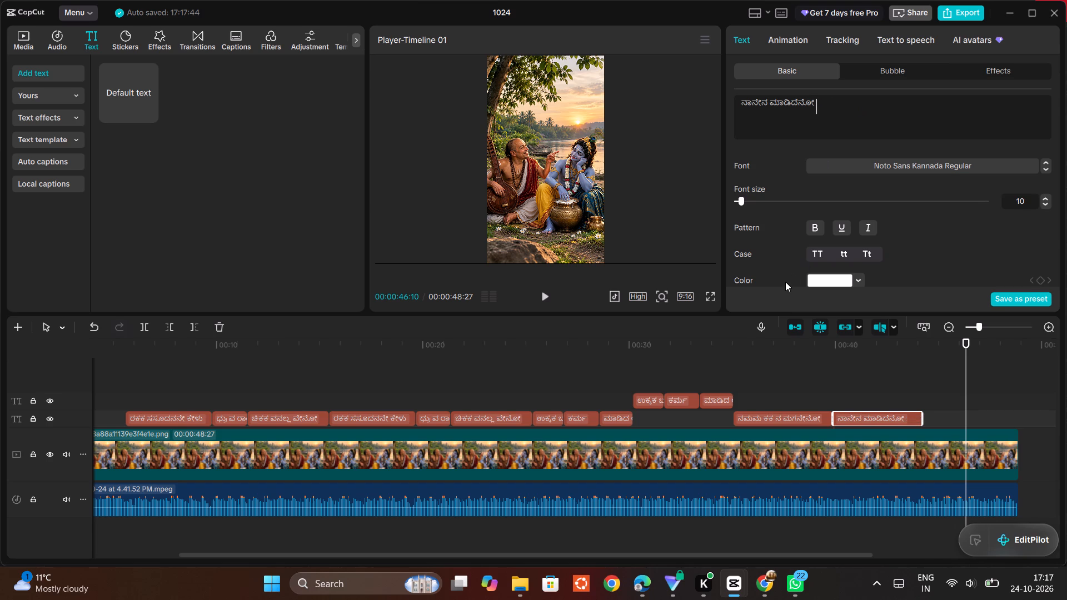
Play the song from about 43 seconds and shorten the ನಾನೇನ ಮಾಡಿದೆನೋ caption to end at 00:00:43:14.
{"action": "left_click", "coordinate": [906, 370]}
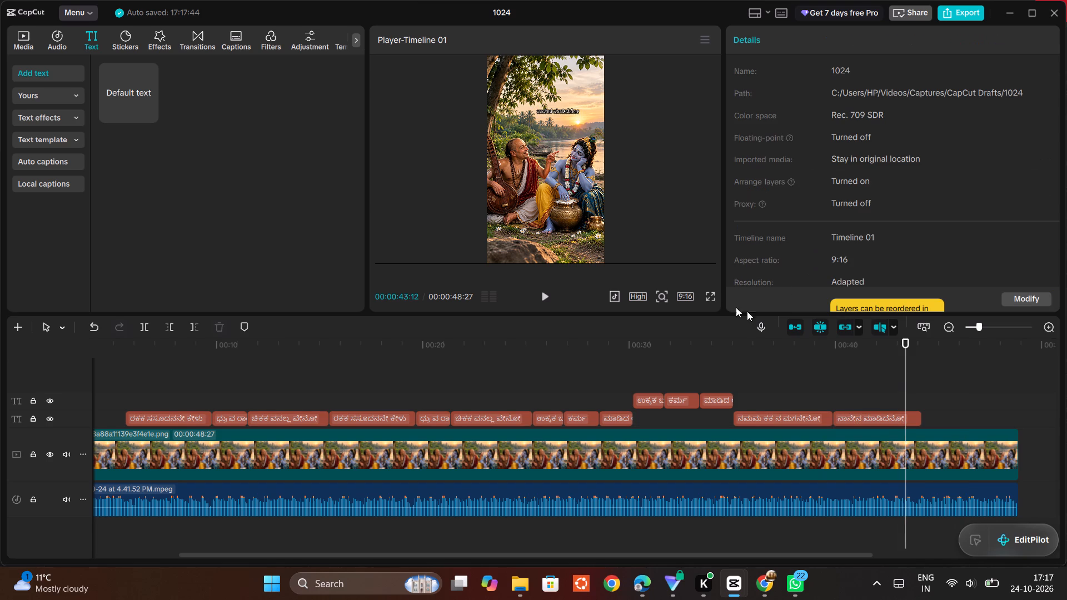
{"action": "left_click", "coordinate": [547, 291]}
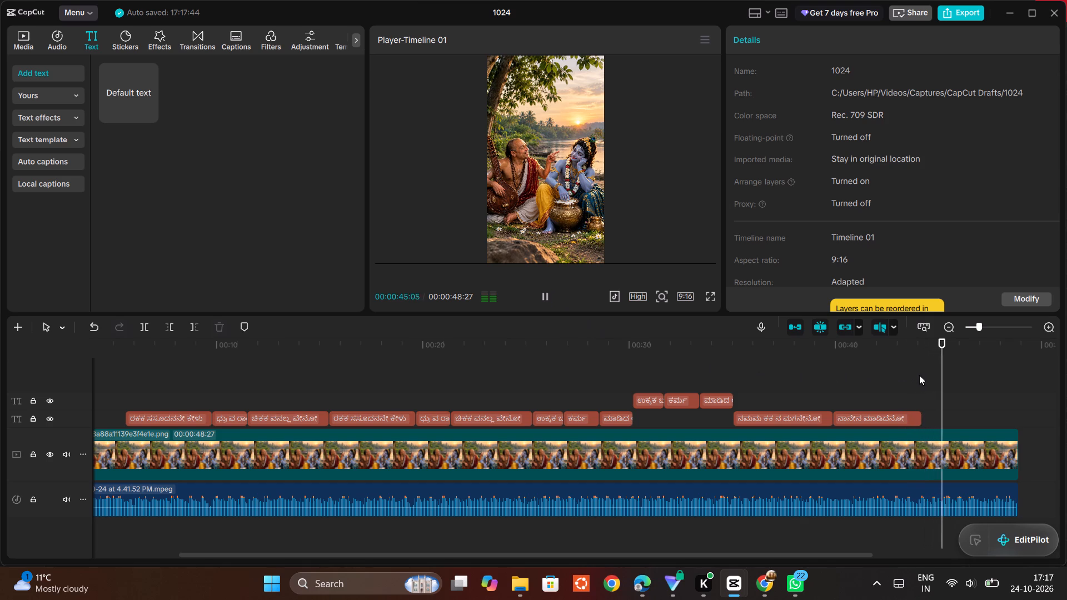
{"action": "left_click", "coordinate": [907, 391]}
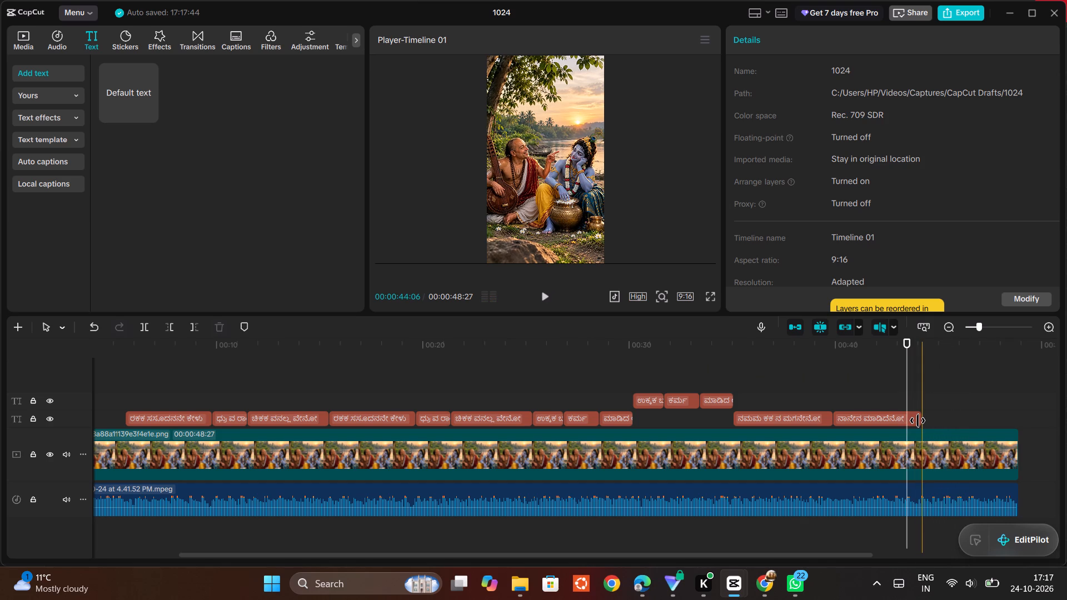
{"action": "left_click", "coordinate": [918, 421]}
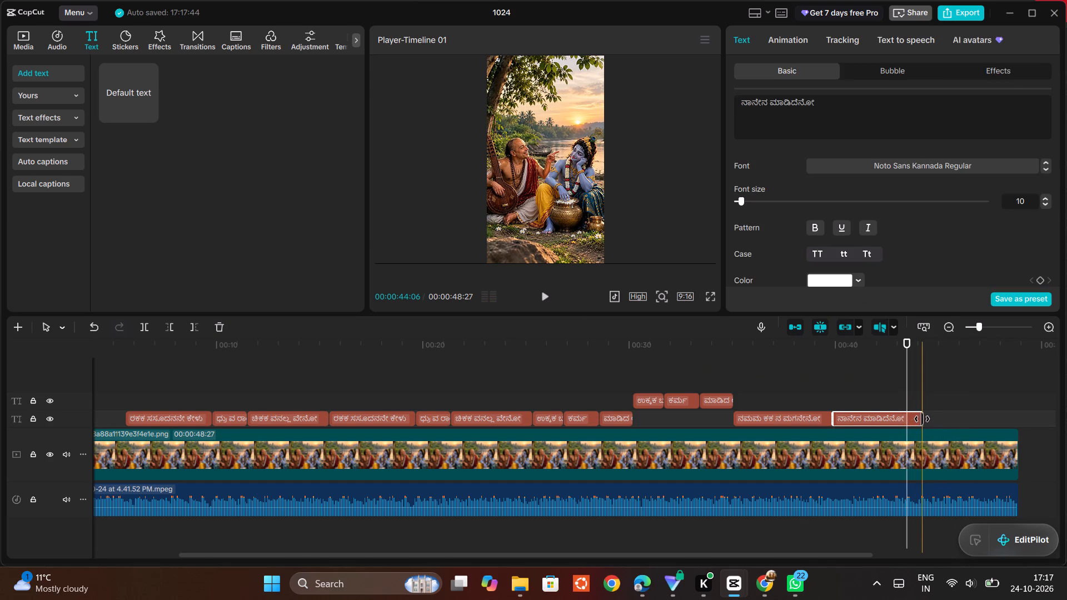
{"action": "left_click_drag", "start_coordinate": [923, 418], "coordinate": [906, 418]}
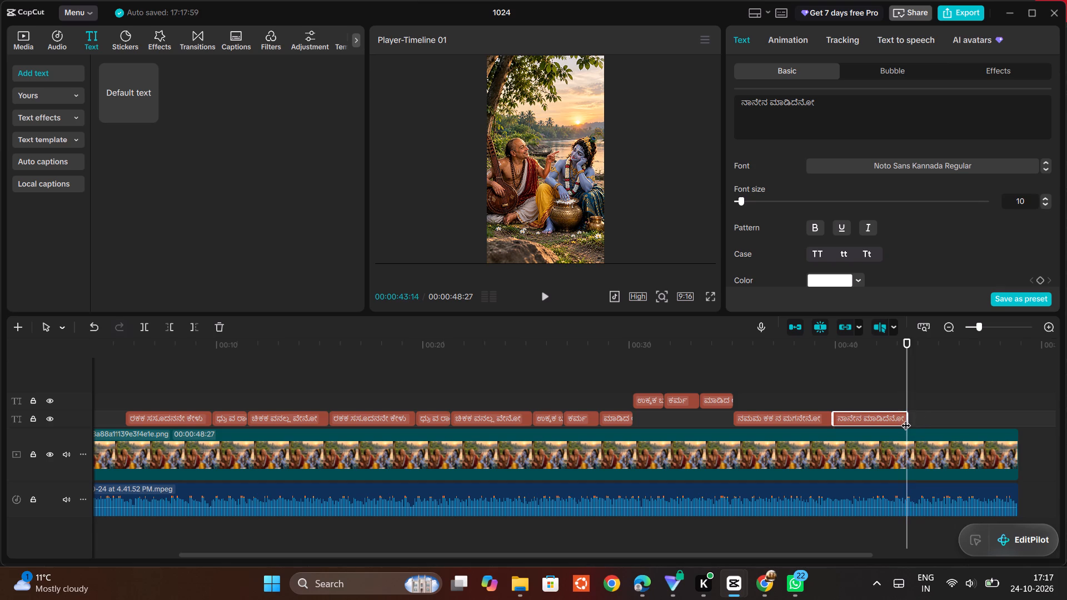
Paste a caption clip at 00:00:43:14, replace its text with the cut lyric, and cut the second line, leaving ರಂಗಯ್ಯ ರಂಗ.
{"action": "key", "text": "ctrl+v"}
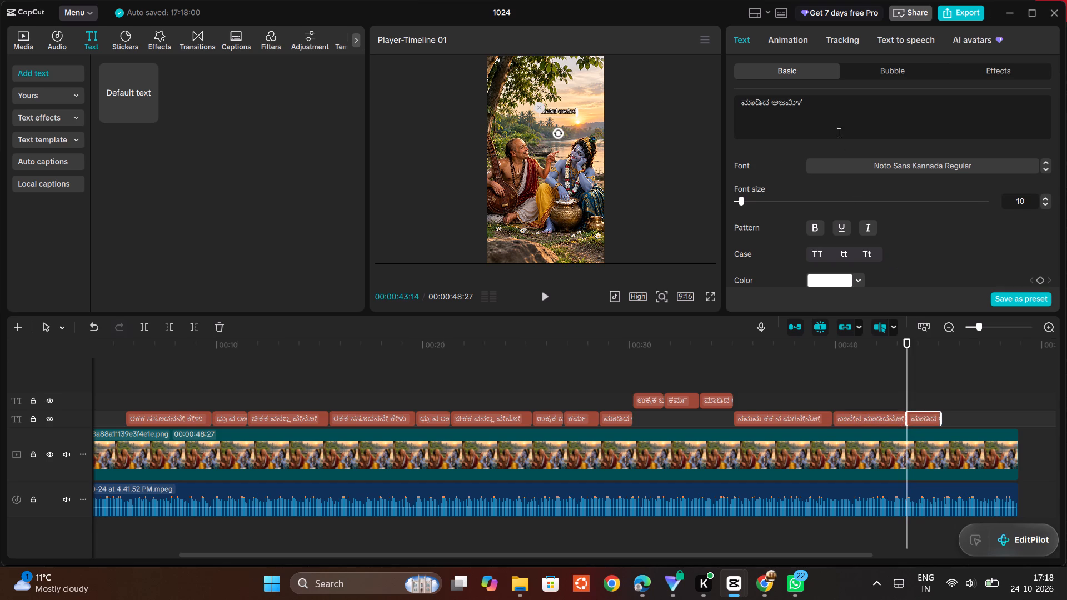
{"action": "double_click", "coordinate": [747, 96]}
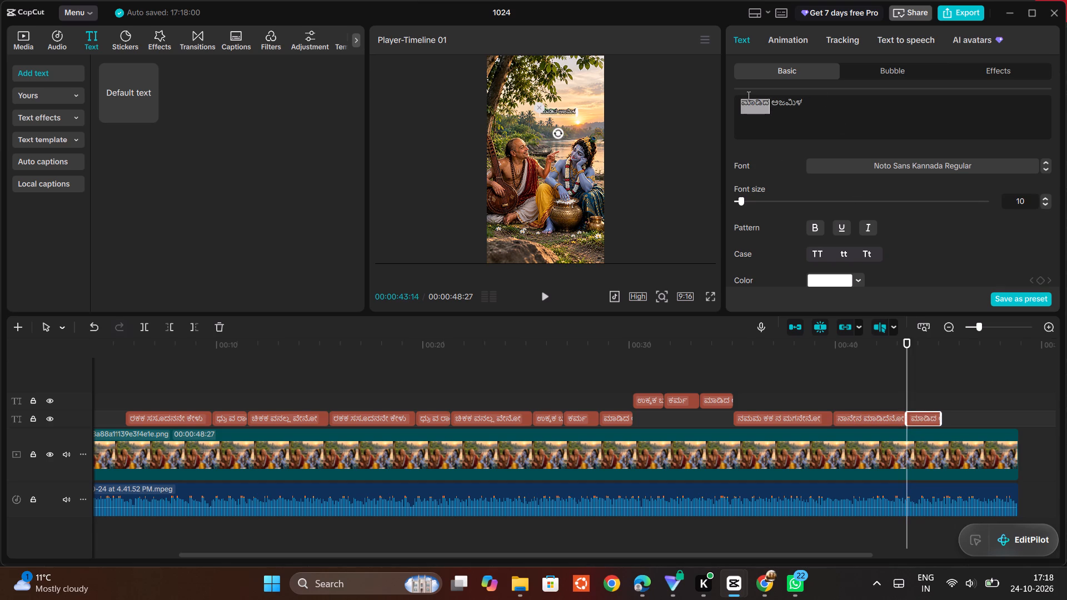
{"action": "double_click", "coordinate": [747, 96]}
{"action": "double_click", "coordinate": [747, 96]}
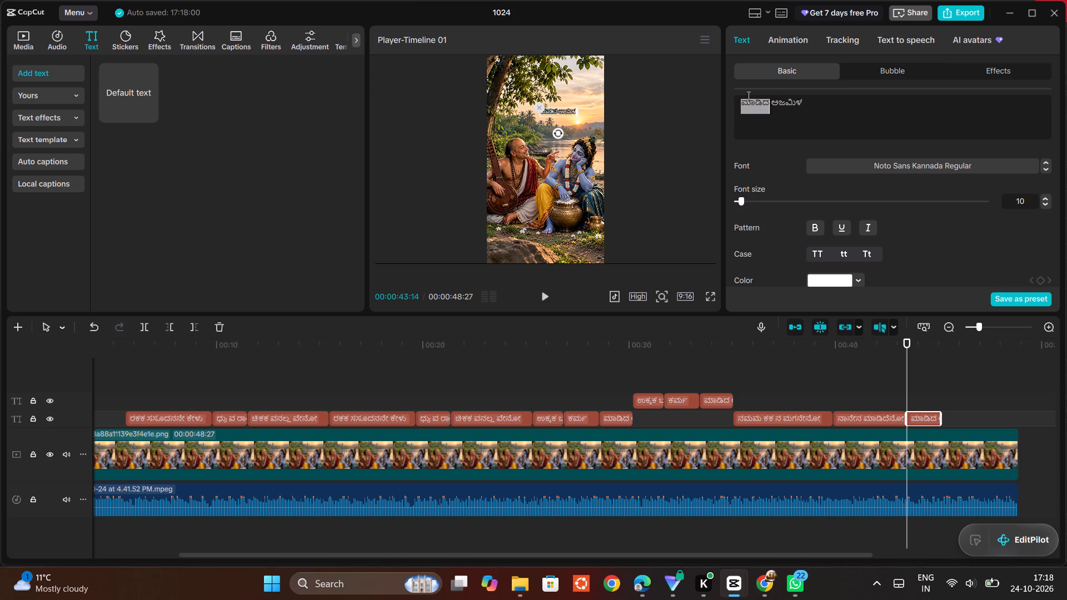
{"action": "left_click", "coordinate": [747, 96]}
{"action": "key", "text": "ctrl+v"}
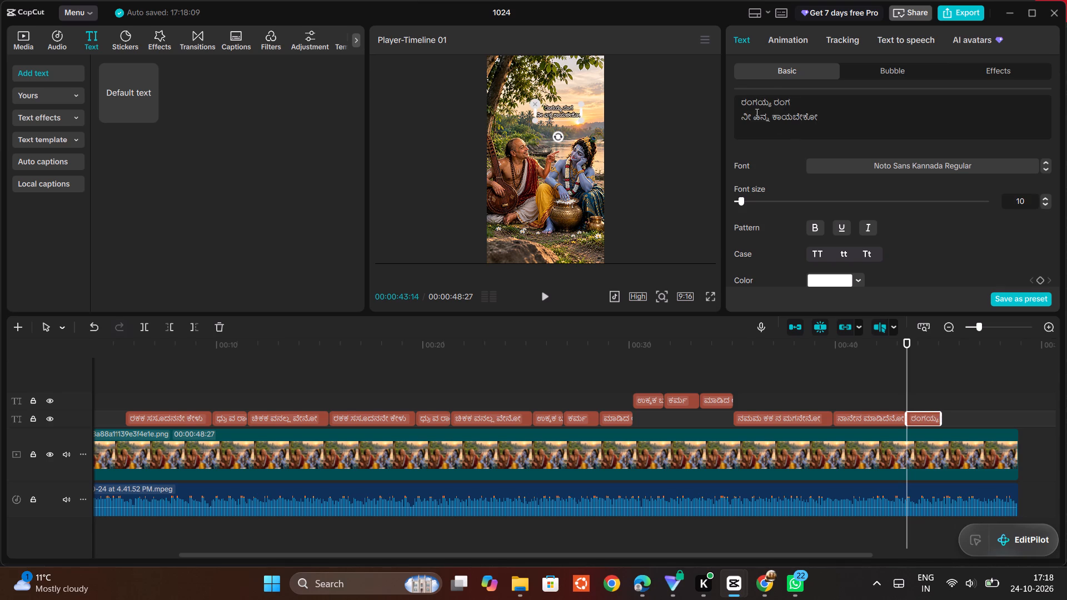
{"action": "left_click_drag", "start_coordinate": [741, 121], "coordinate": [787, 133]}
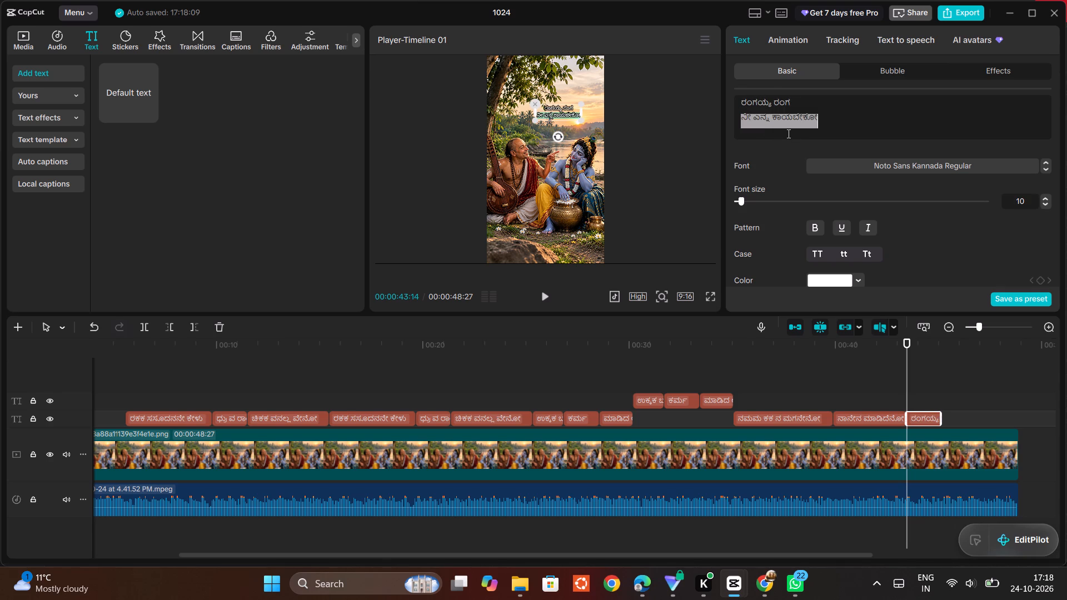
{"action": "left_click_drag", "start_coordinate": [787, 133], "coordinate": [794, 133]}
{"action": "key", "text": "ctrl+x"}
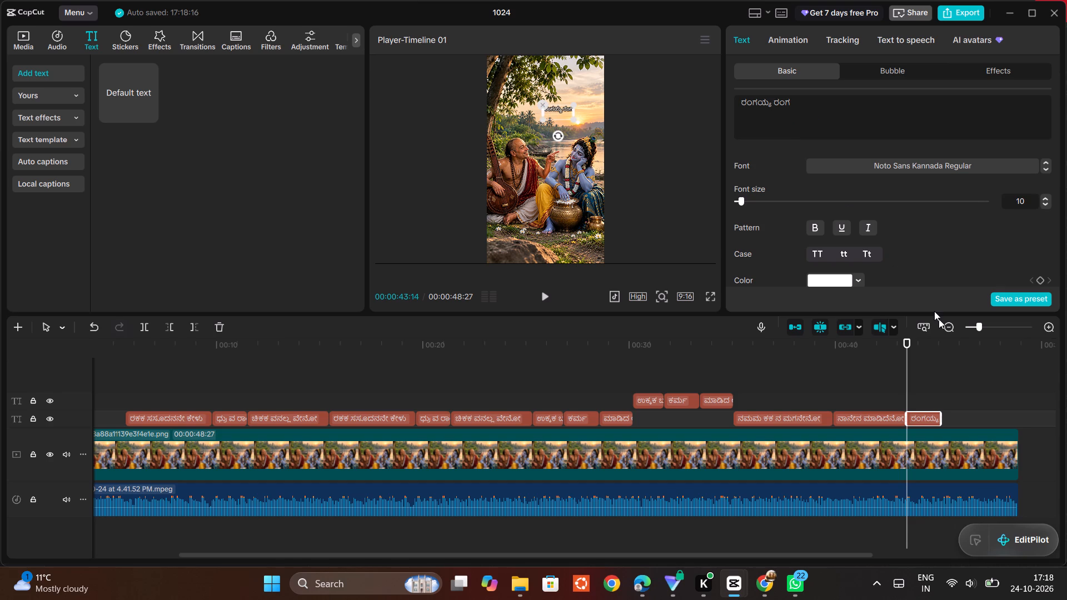
{"action": "key", "text": "BackSpace"}
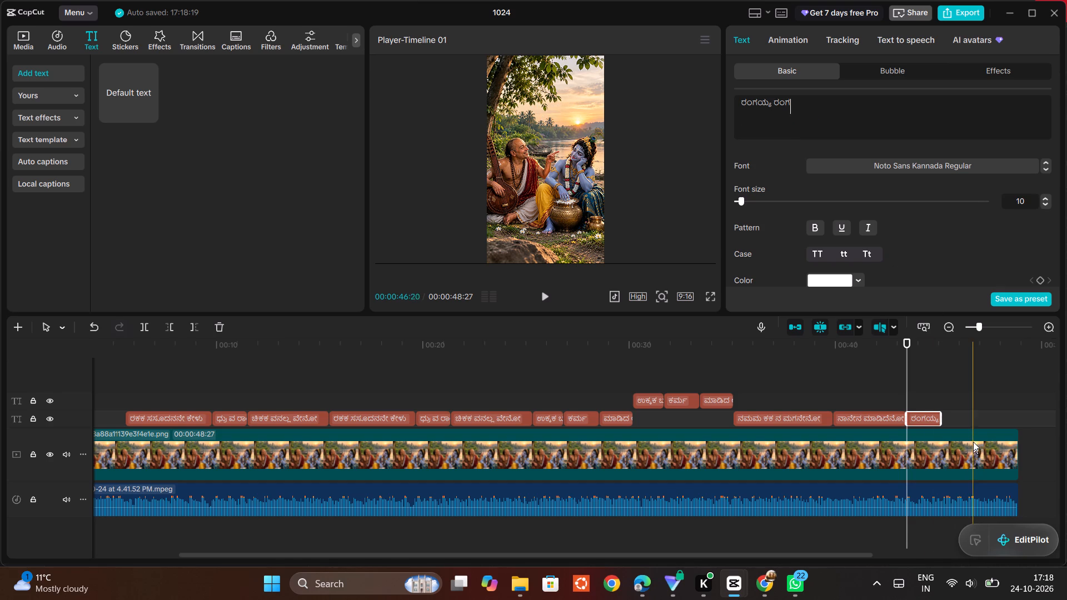
Paste another caption clip at 00:00:45:03 and replace its text with the cut line ನೀ ಎನ್ನ ಕಾಯಬೇಕೋ.
{"action": "left_click", "coordinate": [945, 396]}
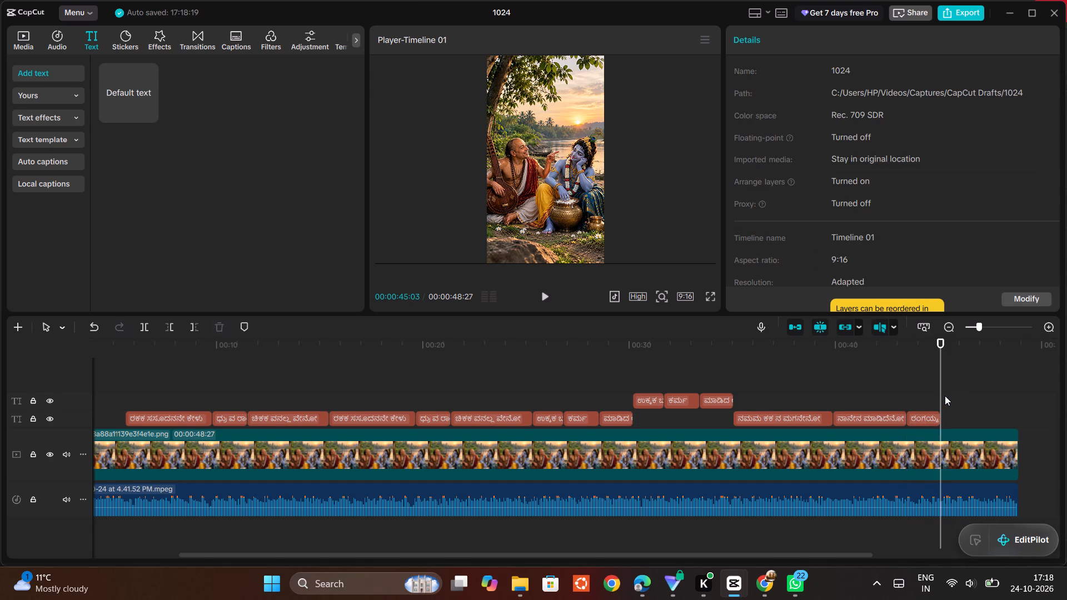
{"action": "key", "text": "ctrl+v"}
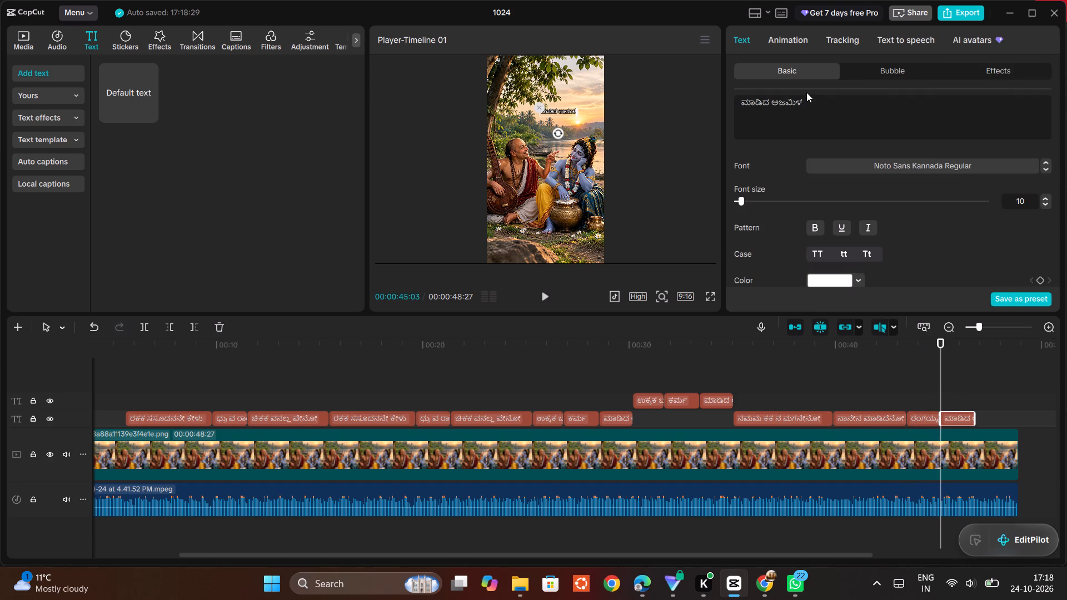
{"action": "left_click_drag", "start_coordinate": [807, 101], "coordinate": [720, 111]}
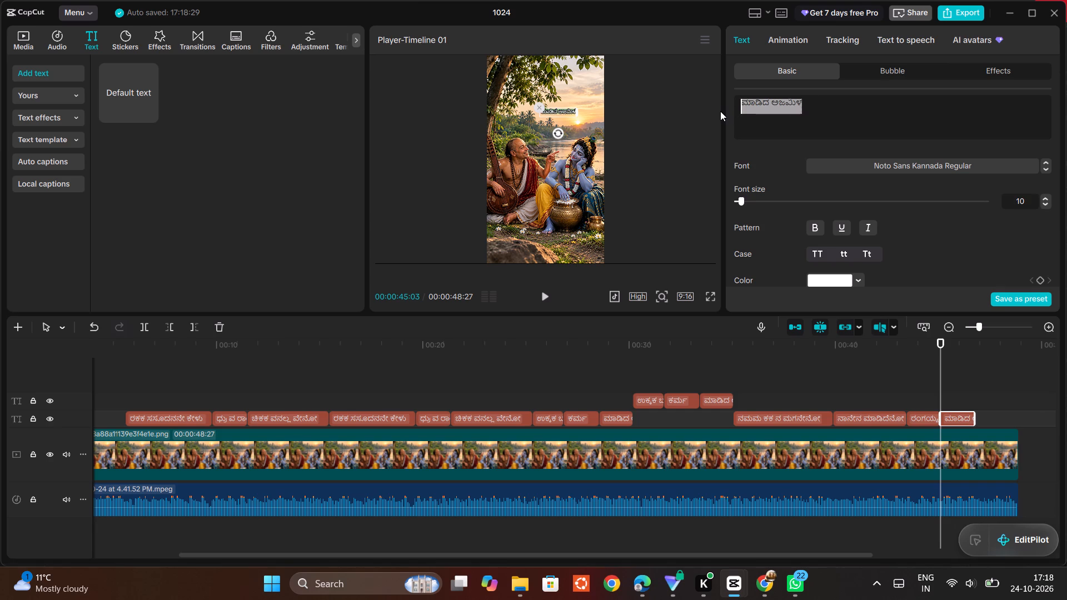
{"action": "key", "text": "ctrl+v"}
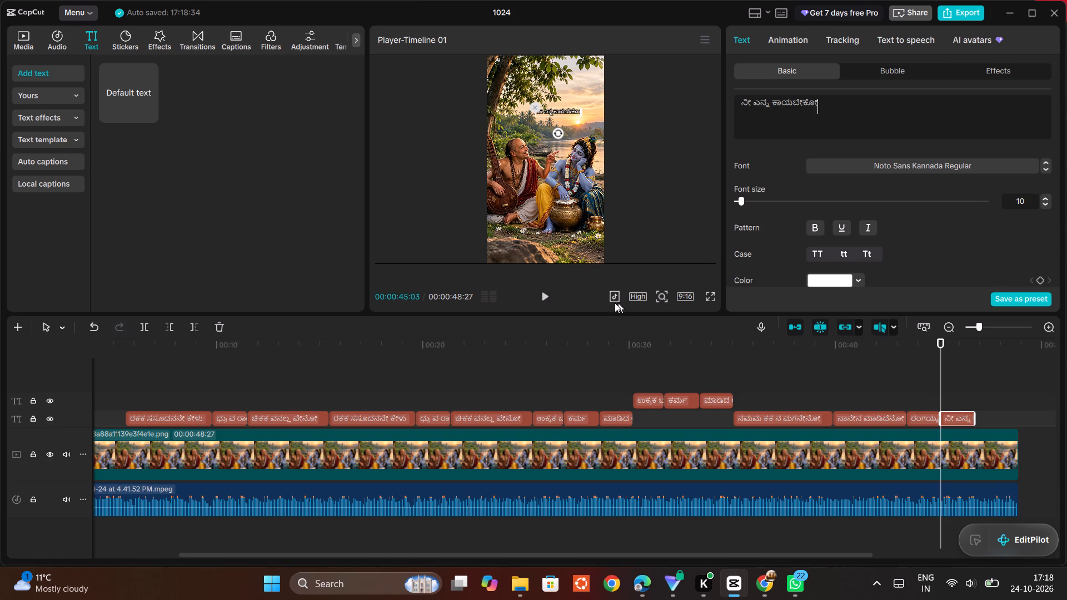
Play the closing seconds and extend the ನೀ ಎನ್ನ ಕಾಯಬೇಕೋ caption so it ends just before the end of the video.
{"action": "left_click", "coordinate": [545, 291]}
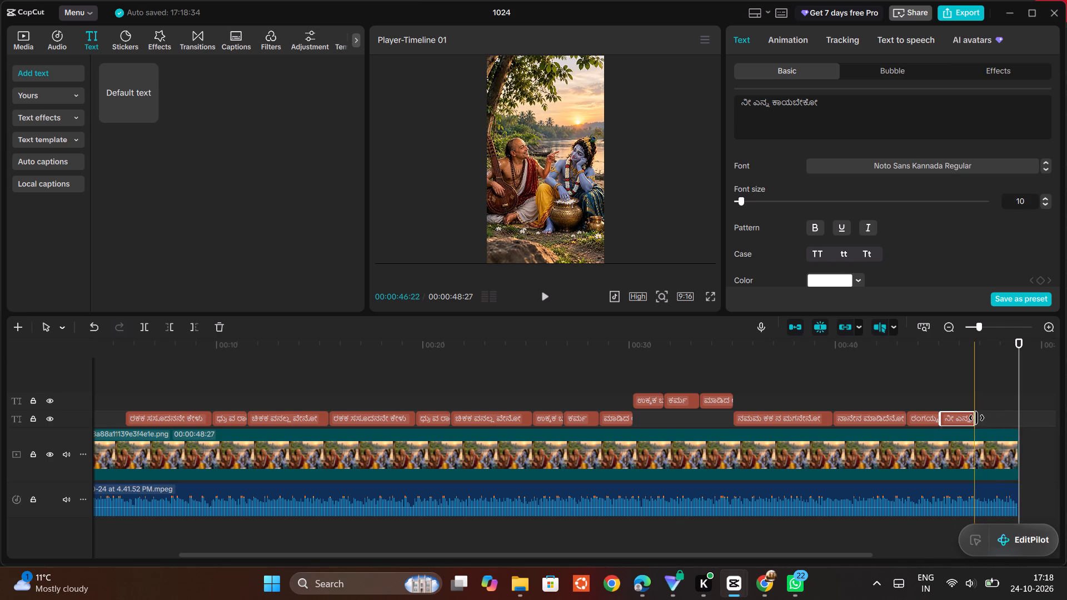
{"action": "left_click_drag", "start_coordinate": [974, 418], "coordinate": [1012, 419]}
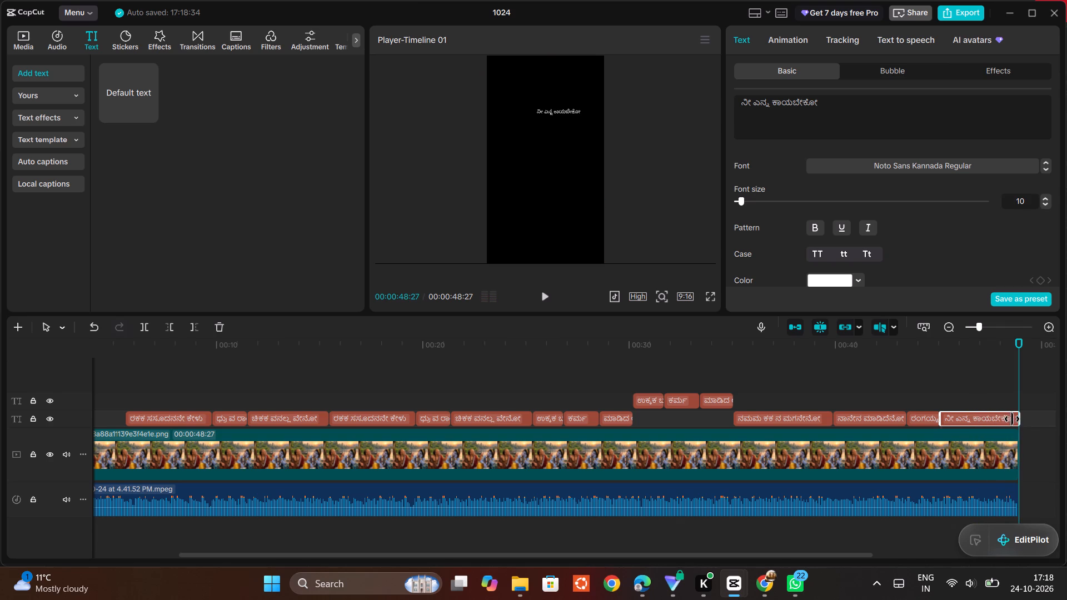
{"action": "left_click_drag", "start_coordinate": [1012, 419], "coordinate": [1017, 419]}
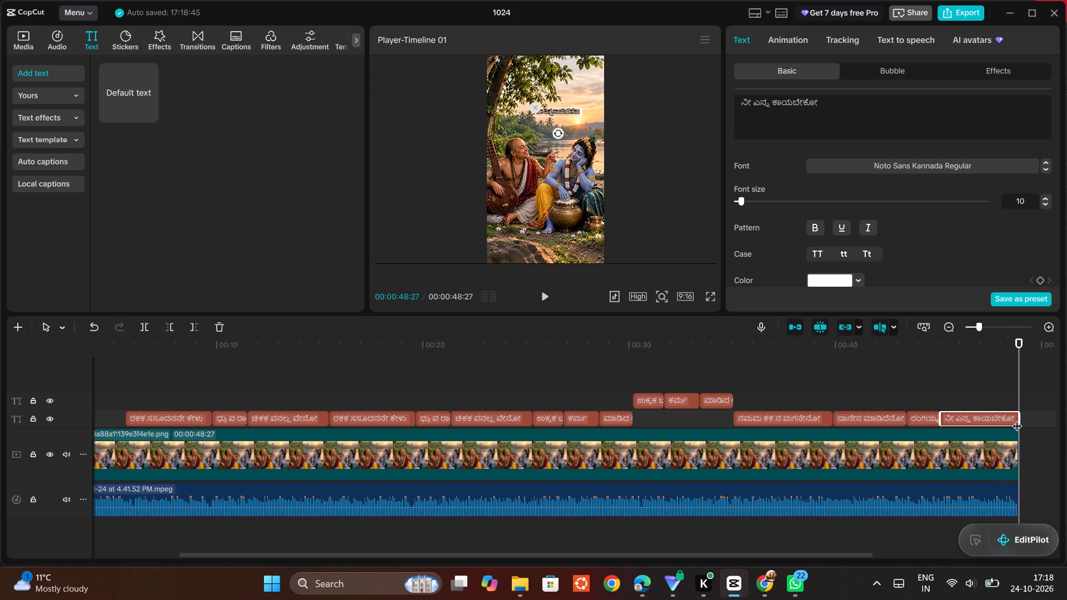
{"action": "left_click", "coordinate": [1012, 419]}
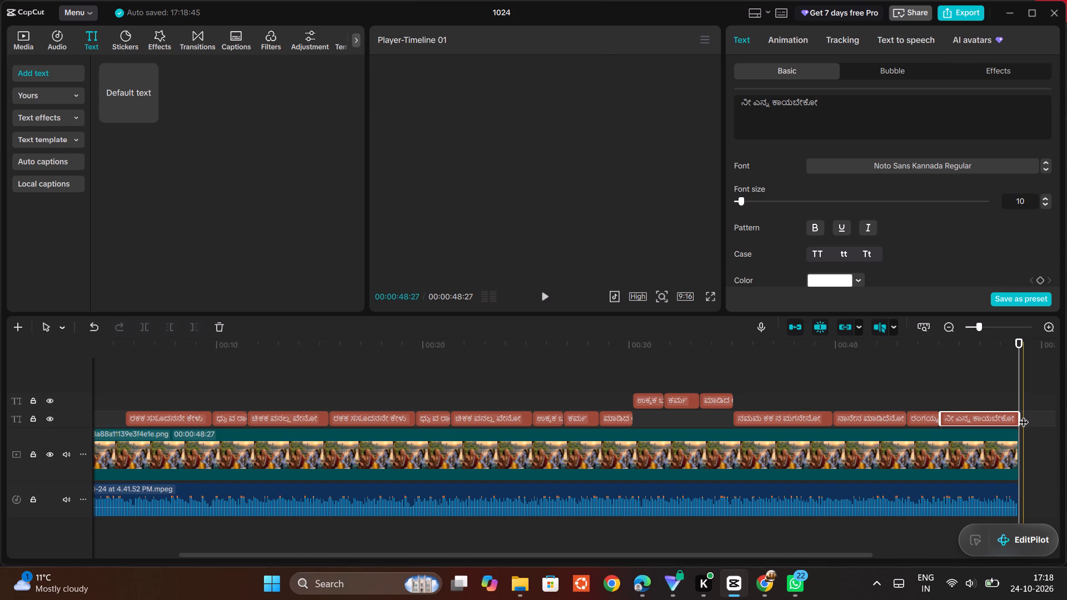
{"action": "left_click_drag", "start_coordinate": [1019, 416], "coordinate": [1010, 418]}
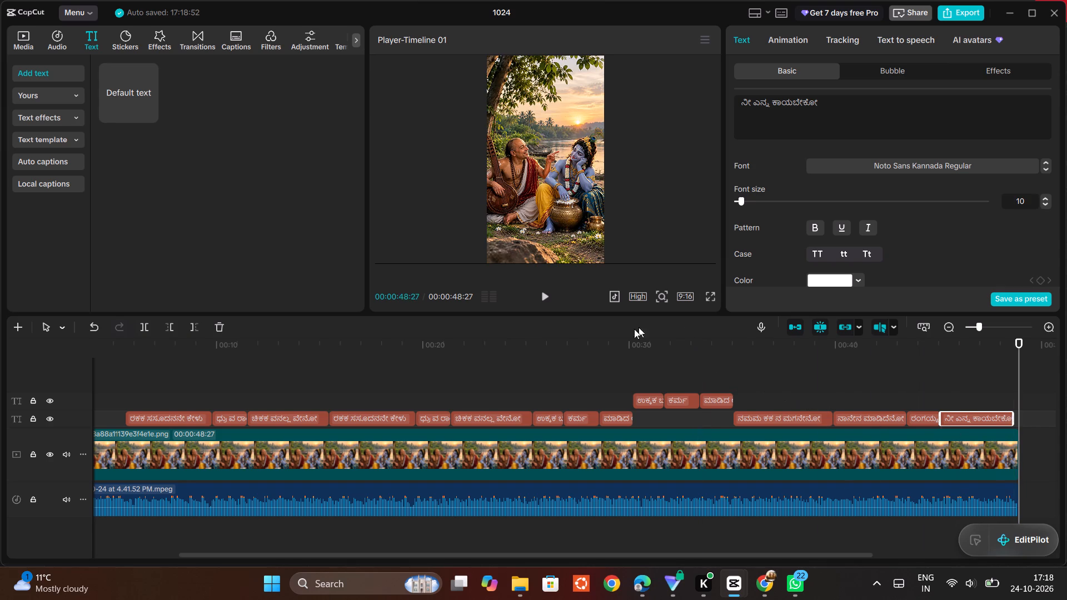
Play the opening of the video from about 1 second to check when the first caption should appear.
{"action": "scroll", "coordinate": [105, 419], "scroll_direction": "right", "scroll_amount": 10}
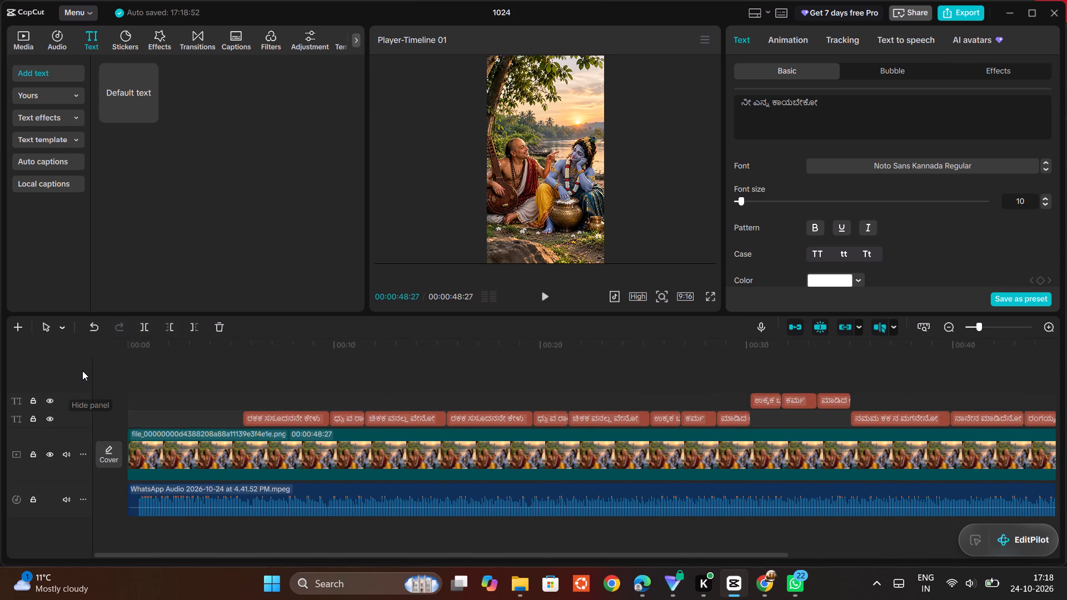
{"action": "left_click", "coordinate": [159, 391]}
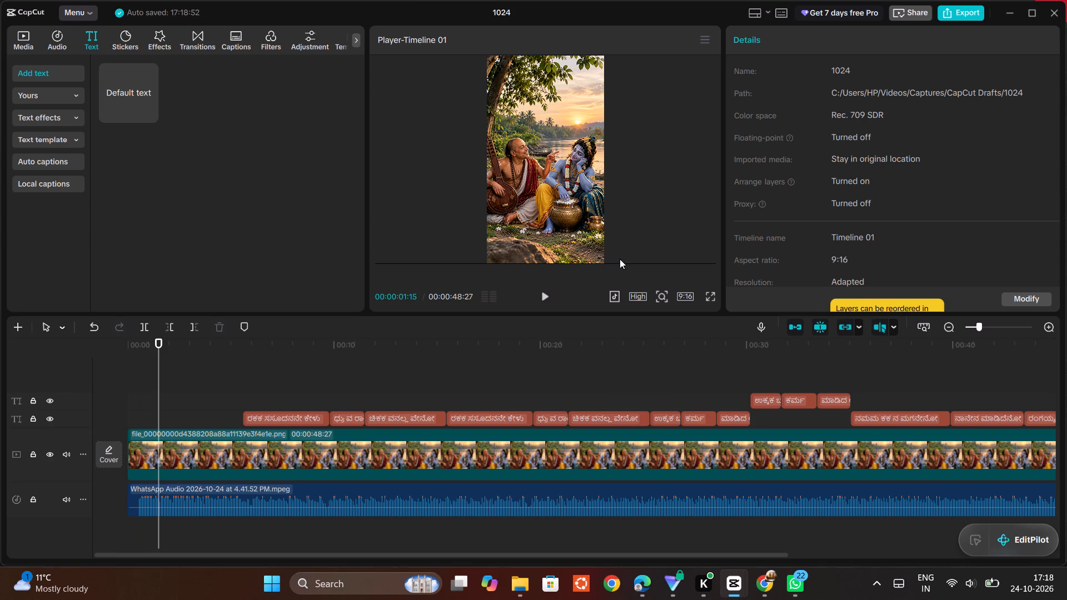
{"action": "left_click", "coordinate": [544, 299]}
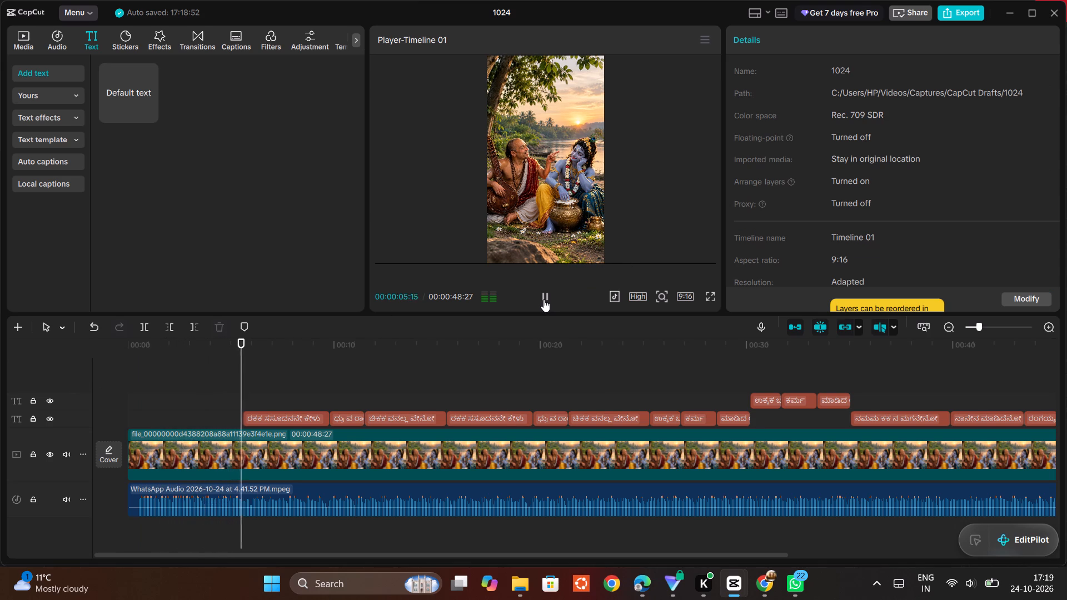
{"action": "left_click", "coordinate": [197, 379]}
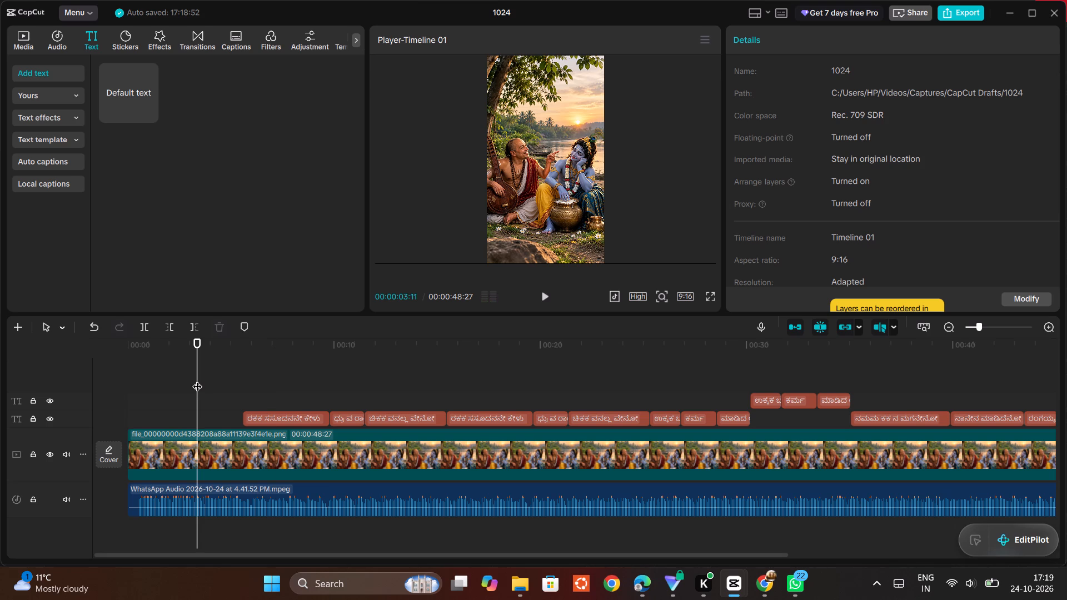
Play the intro to find the cut point before the first caption, and split the audio and image clips at 00:00:04:23.
{"action": "left_click", "coordinate": [544, 295]}
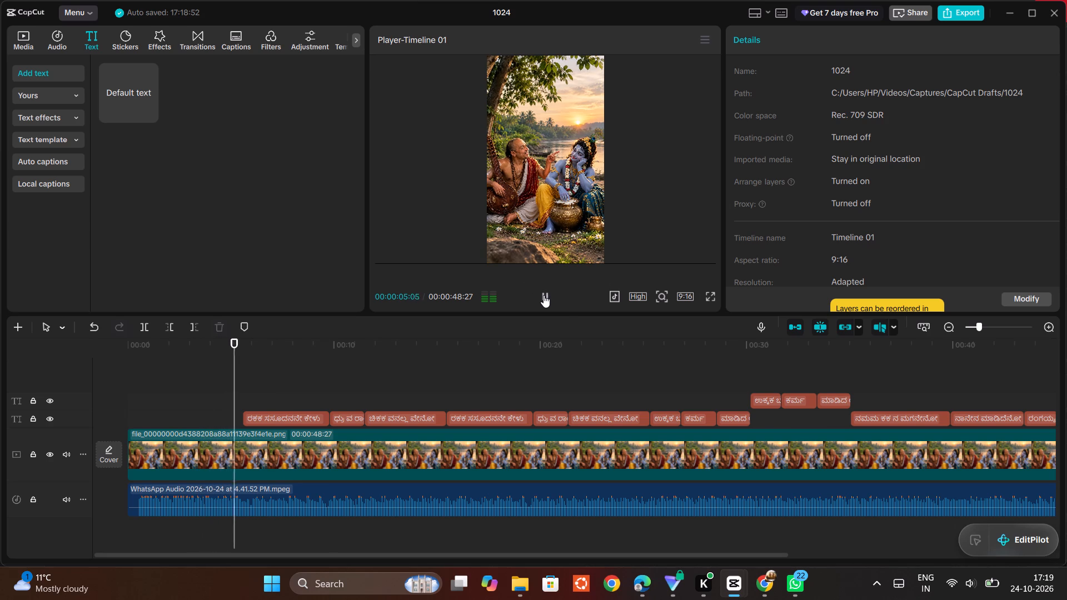
{"action": "left_click", "coordinate": [225, 388]}
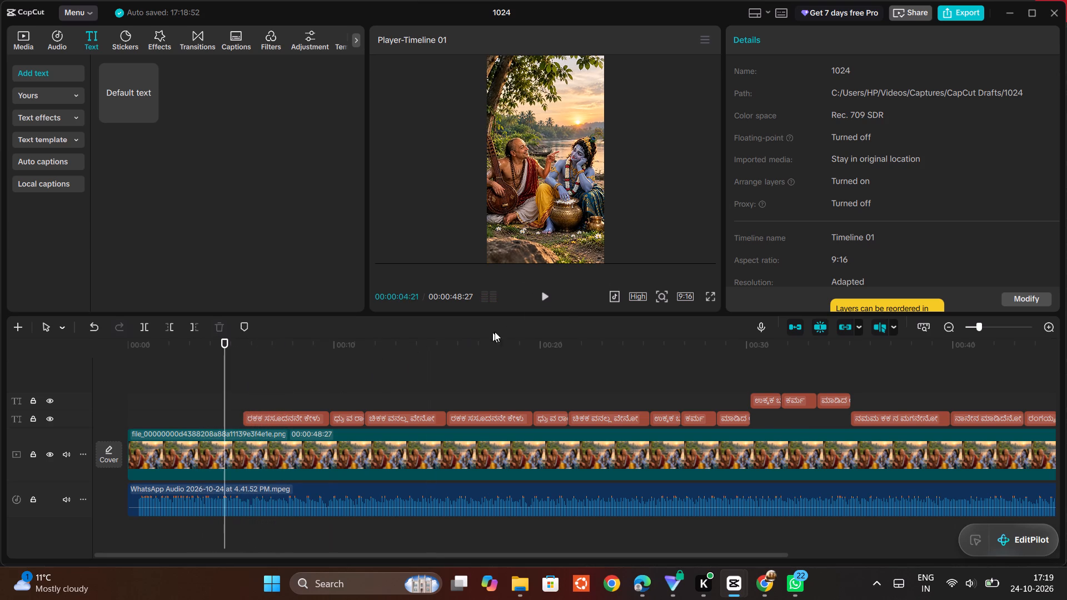
{"action": "left_click", "coordinate": [546, 297]}
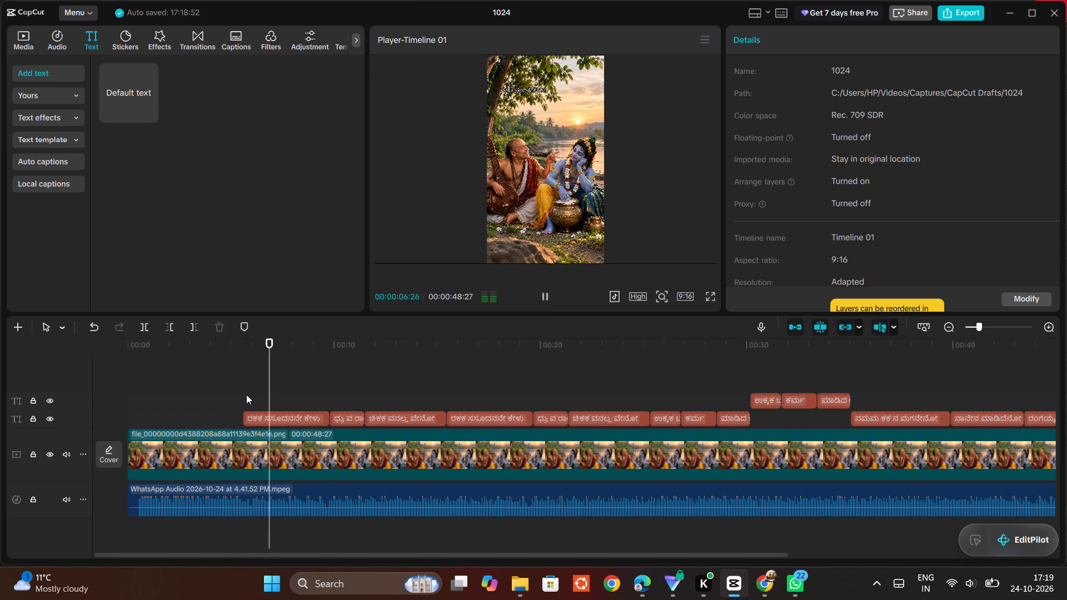
{"action": "left_click", "coordinate": [226, 387]}
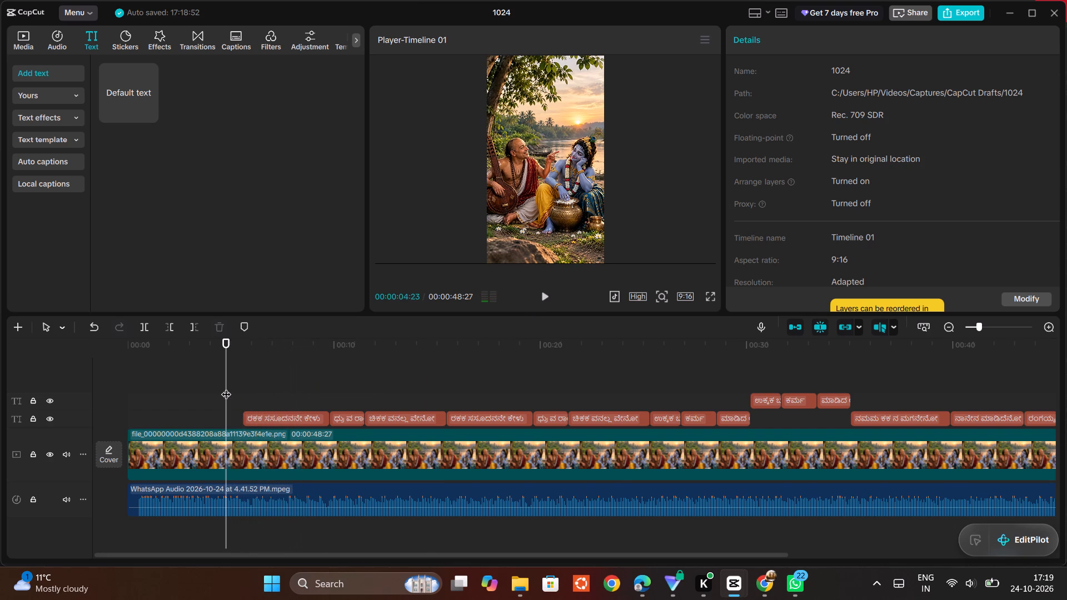
{"action": "left_click", "coordinate": [162, 492]}
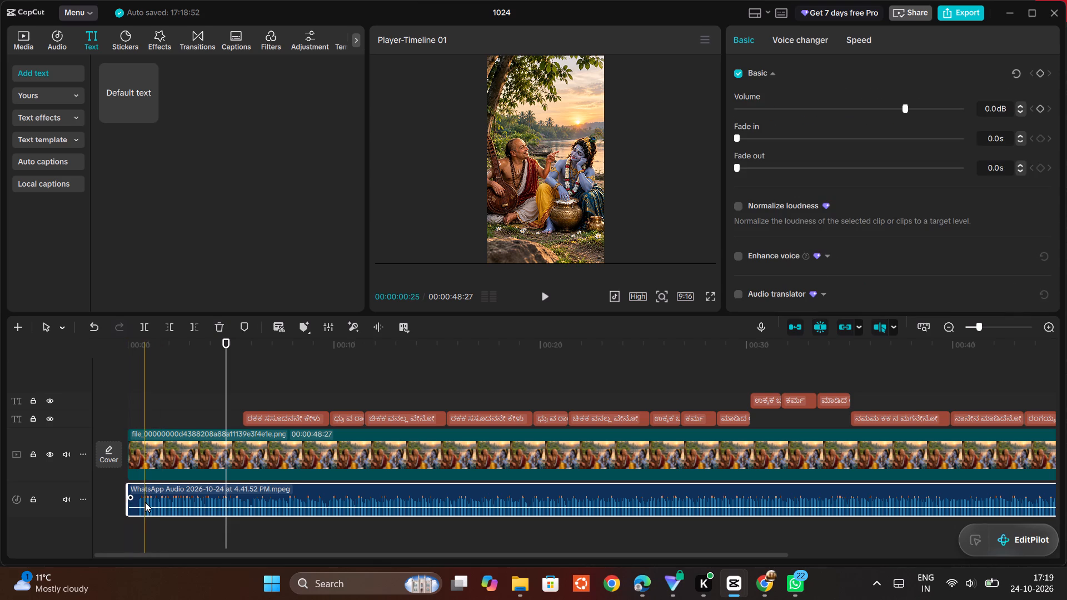
{"action": "left_click", "coordinate": [124, 501]}
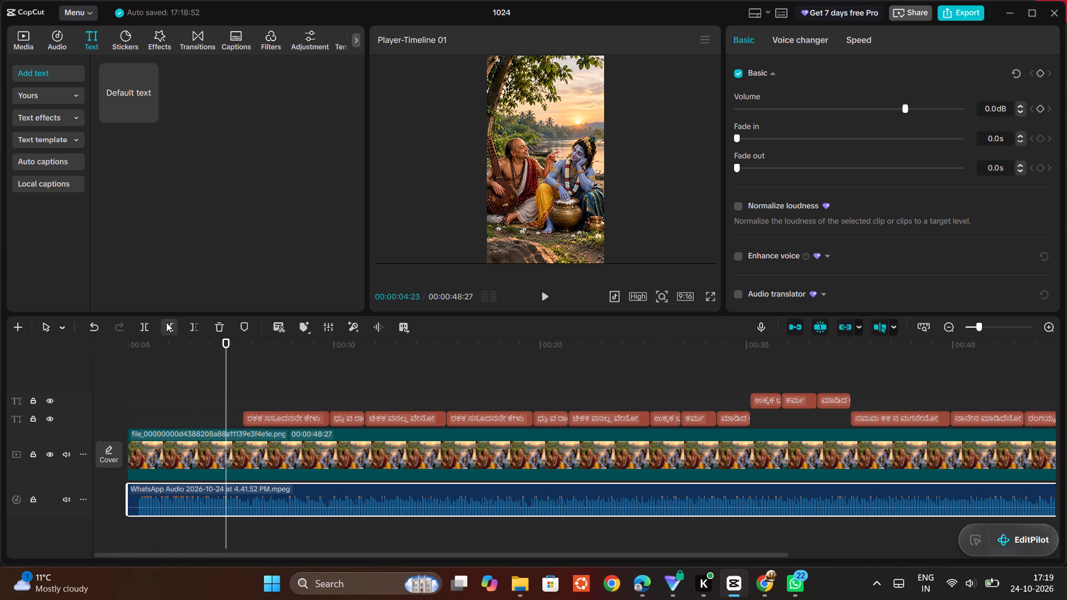
{"action": "left_click", "coordinate": [147, 328]}
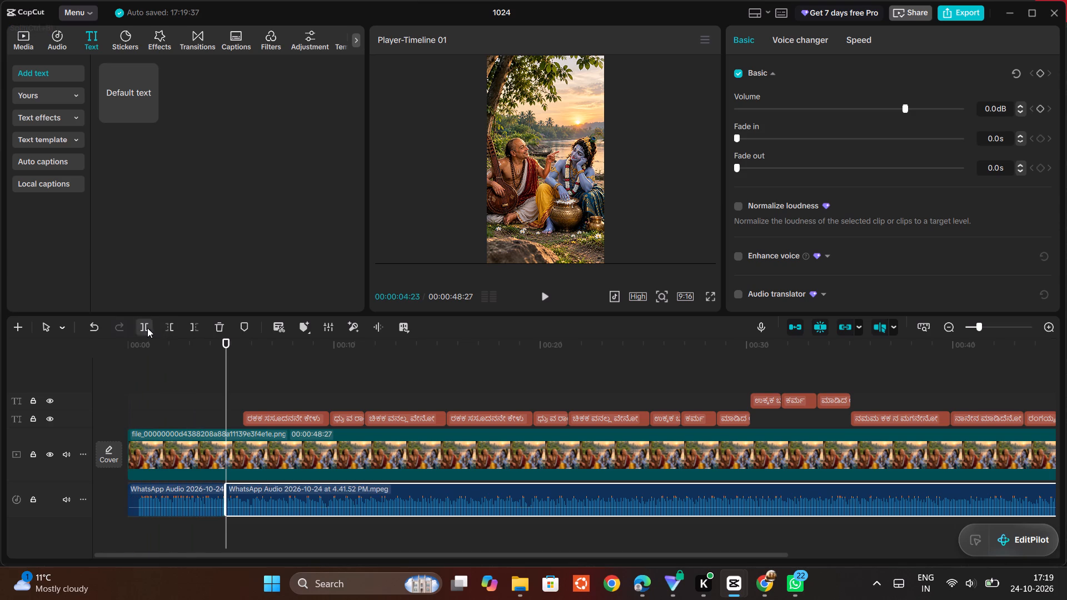
{"action": "left_click", "coordinate": [214, 442]}
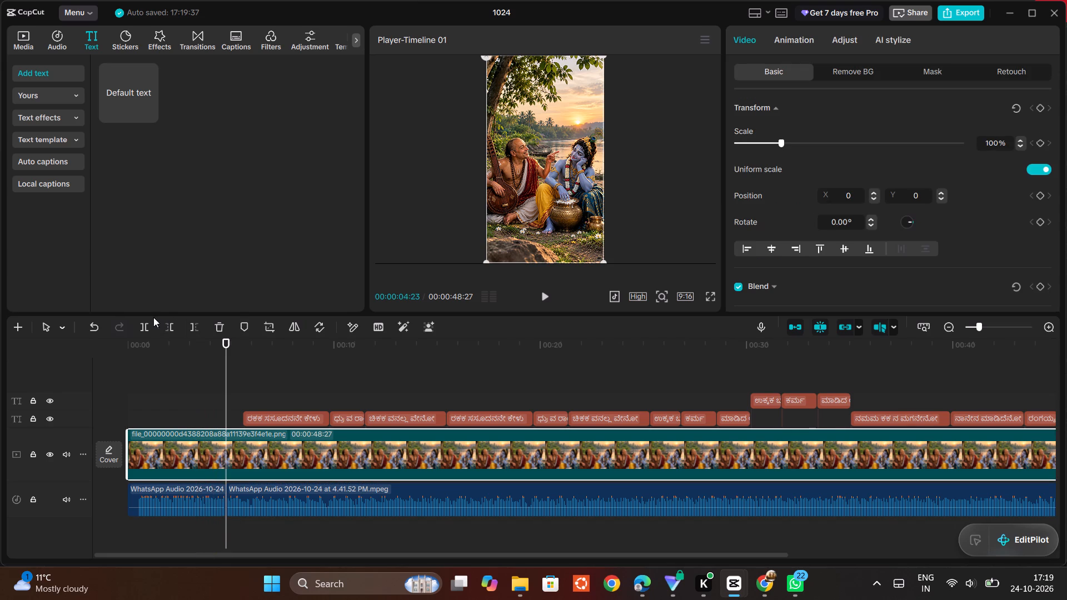
{"action": "left_click", "coordinate": [143, 323]}
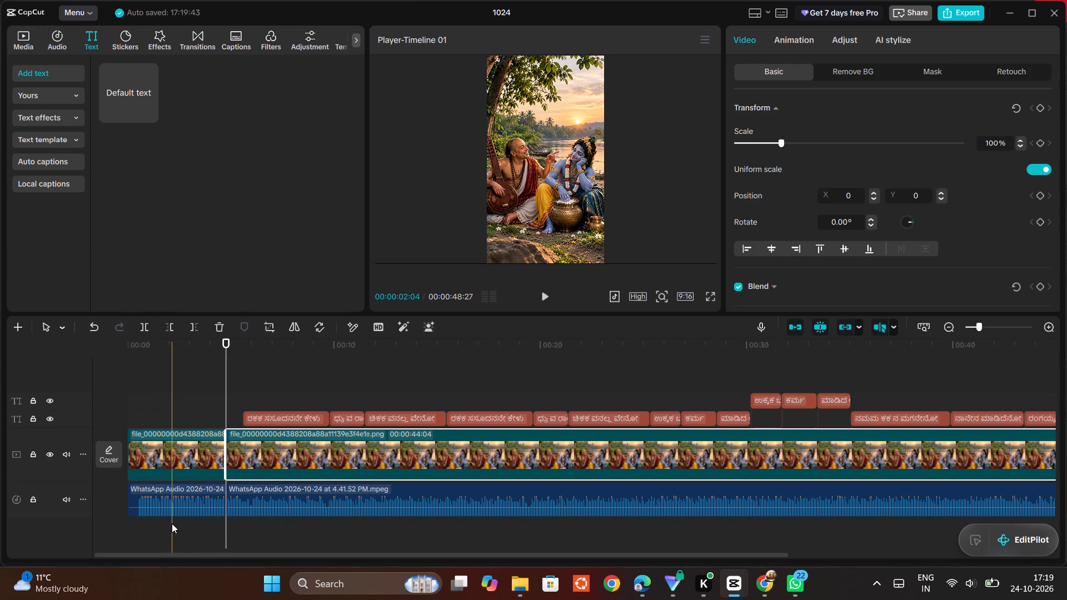
Delete the opening audio and image segments before the split so the remaining clips and captions start earlier.
{"action": "left_click", "coordinate": [177, 504]}
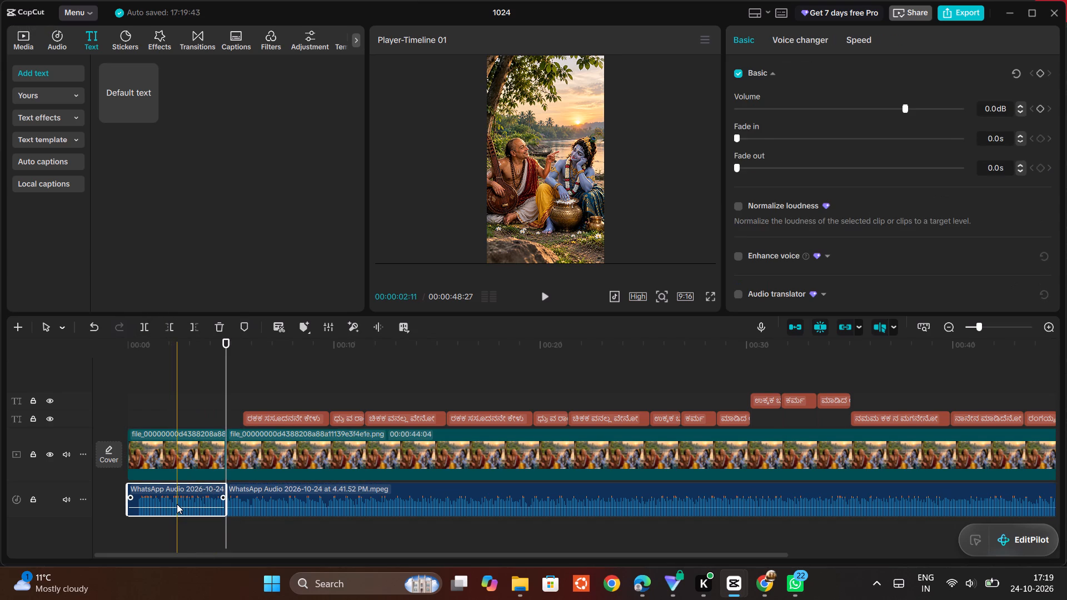
{"action": "key", "text": "BackSpace"}
{"action": "left_click", "coordinate": [177, 475]}
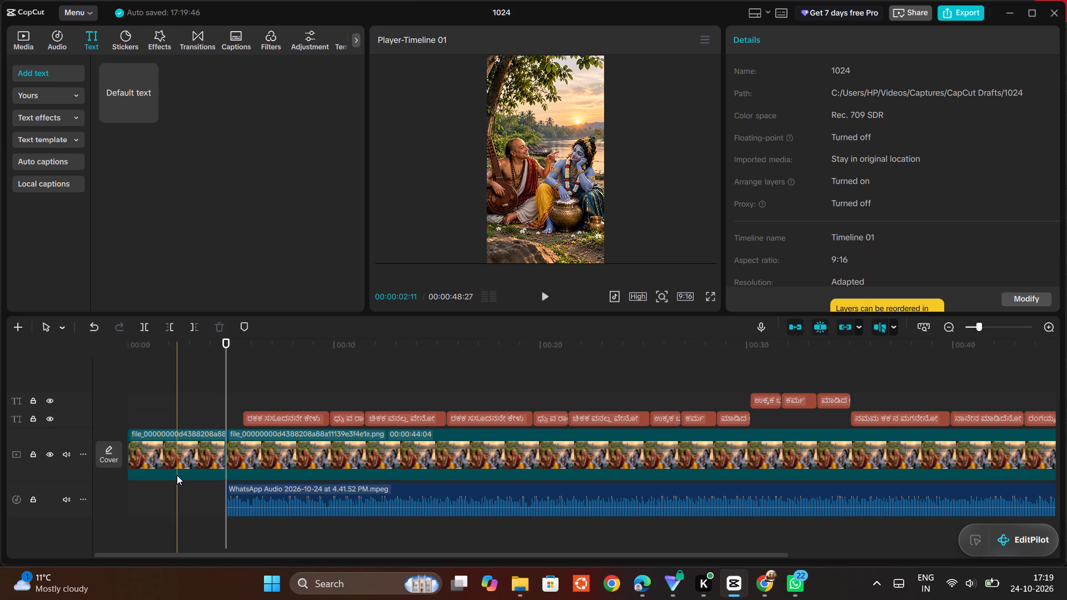
{"action": "key", "text": "BackSpace"}
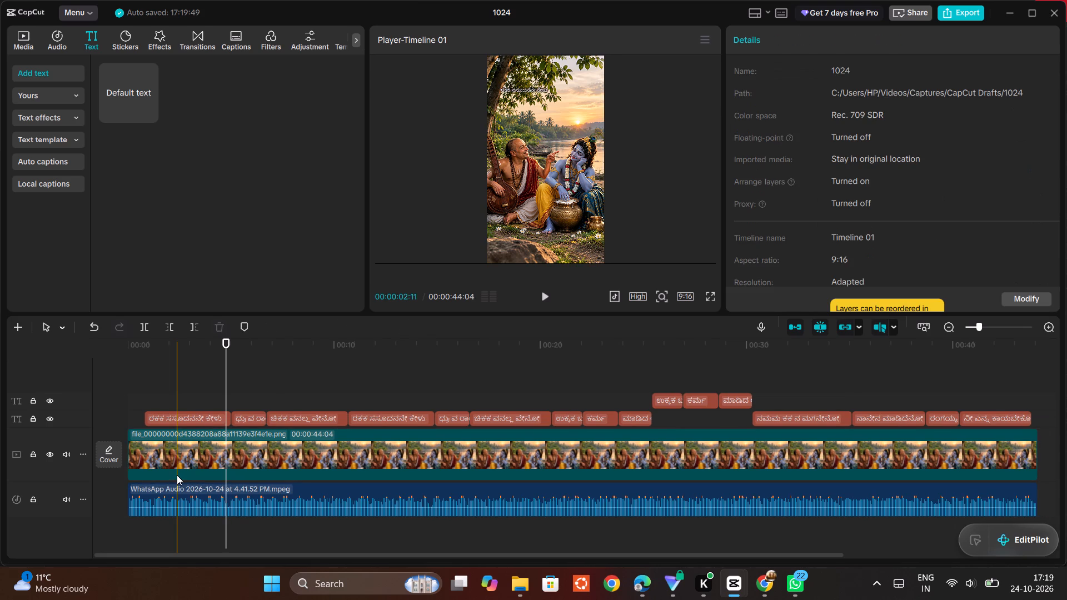
Play the trimmed video from 00:00:00:00 to check the captions against the song.
{"action": "left_click", "coordinate": [129, 402]}
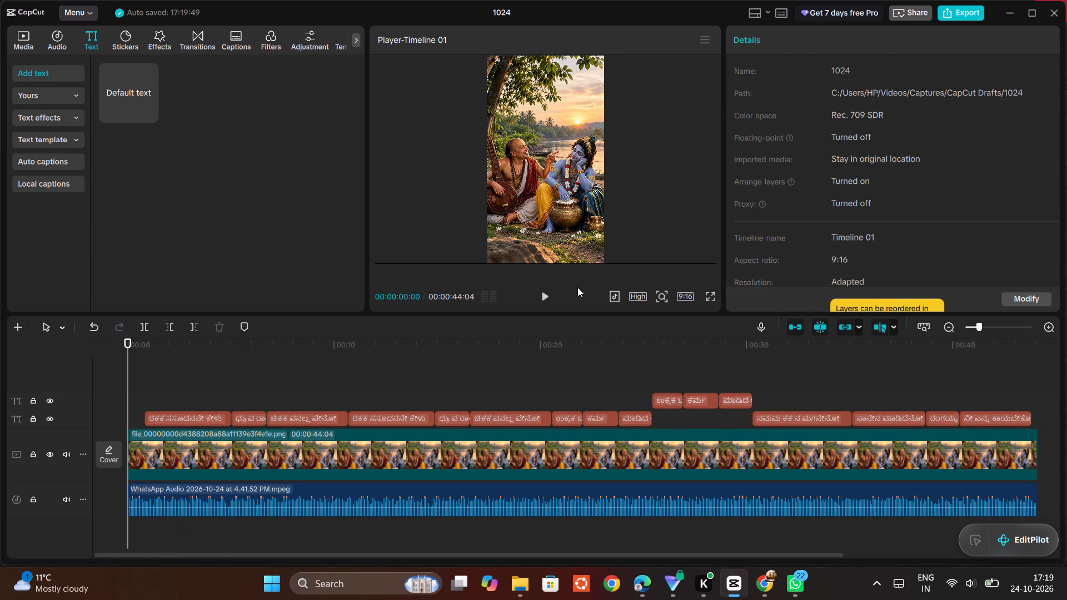
{"action": "left_click", "coordinate": [545, 296]}
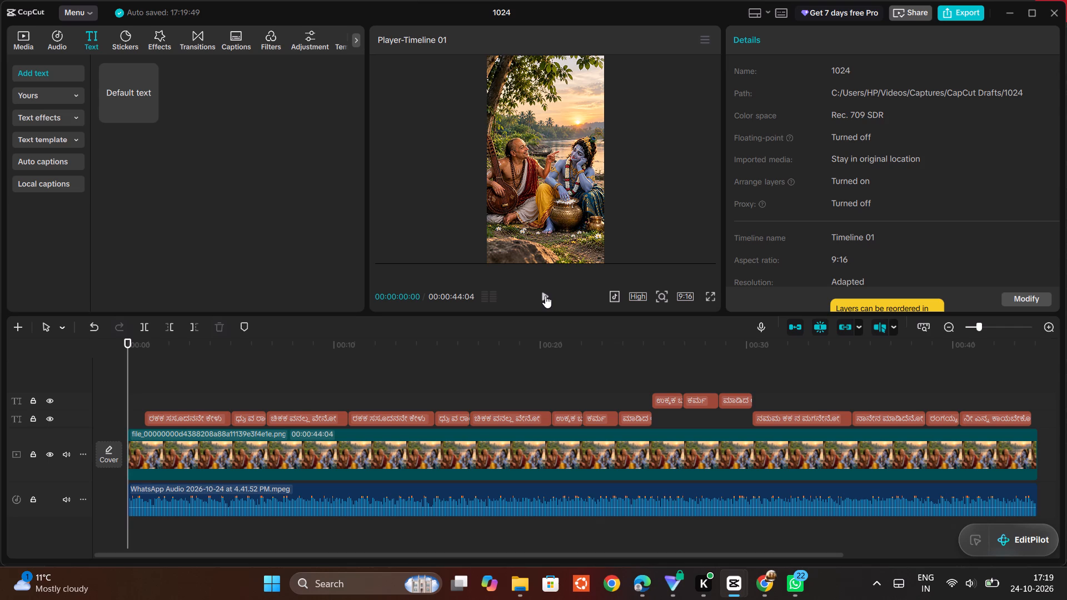
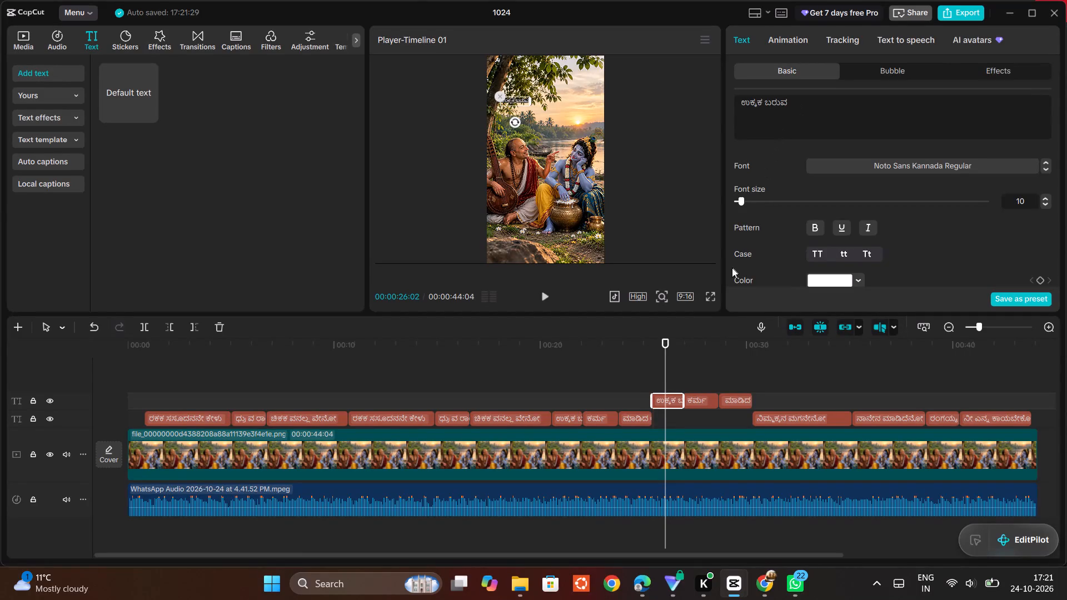
Replace the text of the upper-track caption at 00:00:26:02 with the copied lyric and trim it to read ಉಕ್ಕಿ ಬರುವ.
{"action": "left_click_drag", "start_coordinate": [798, 103], "coordinate": [731, 111]}
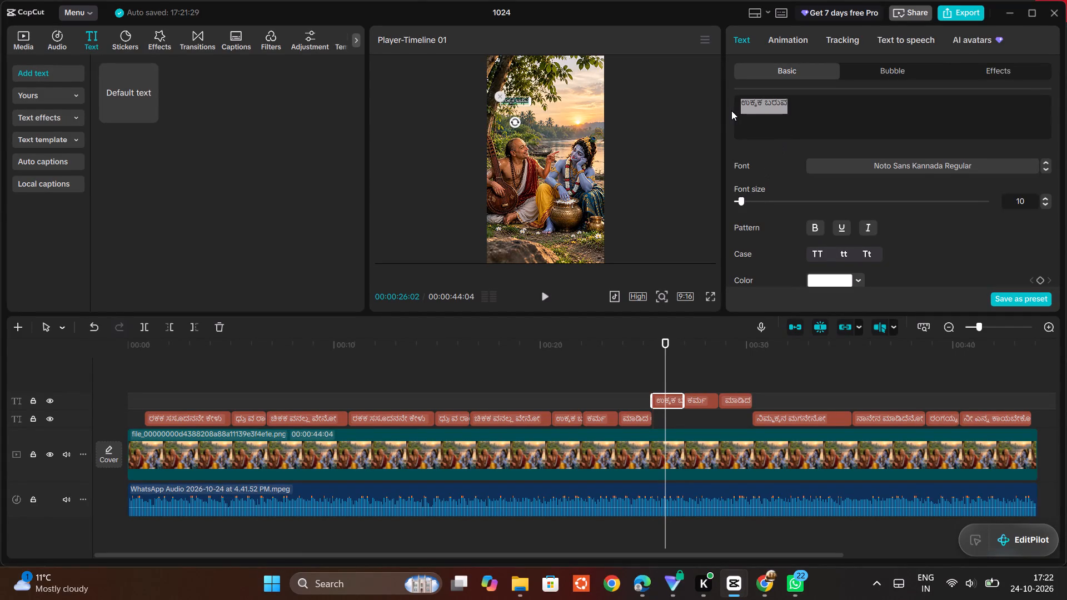
{"action": "key", "text": "ctrl+v"}
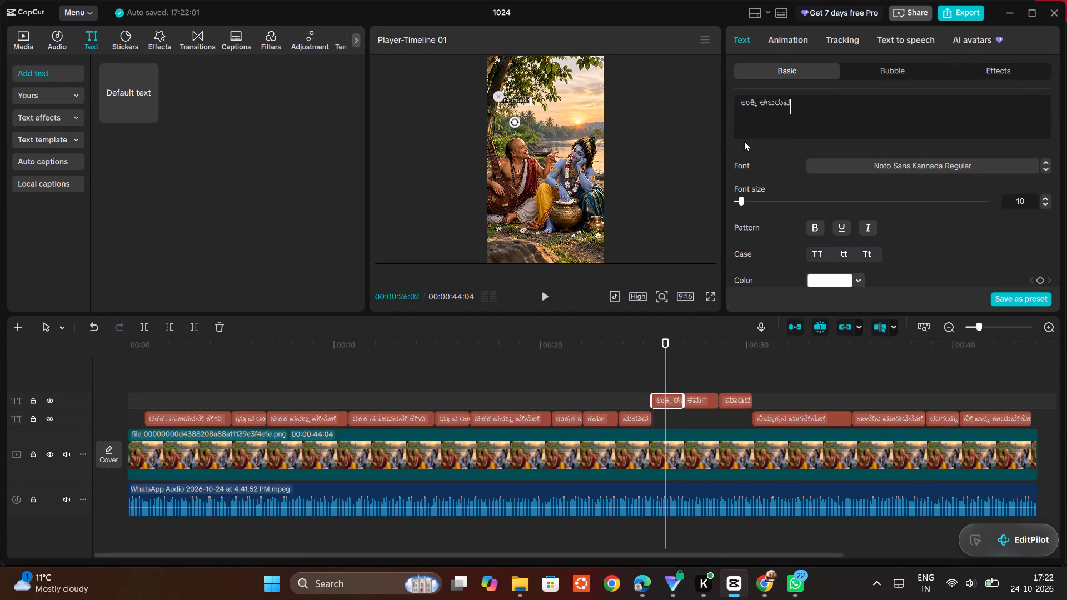
{"action": "left_click", "coordinate": [769, 108]}
{"action": "key", "text": "BackSpace"}
Copy the corrected line ಉಕ್ಕಿ ಬರುವ and select the matching earlier caption at 00:00:21:19 for the same correction.
{"action": "left_click_drag", "start_coordinate": [790, 102], "coordinate": [736, 102]}
{"action": "key", "text": "ctrl+c"}
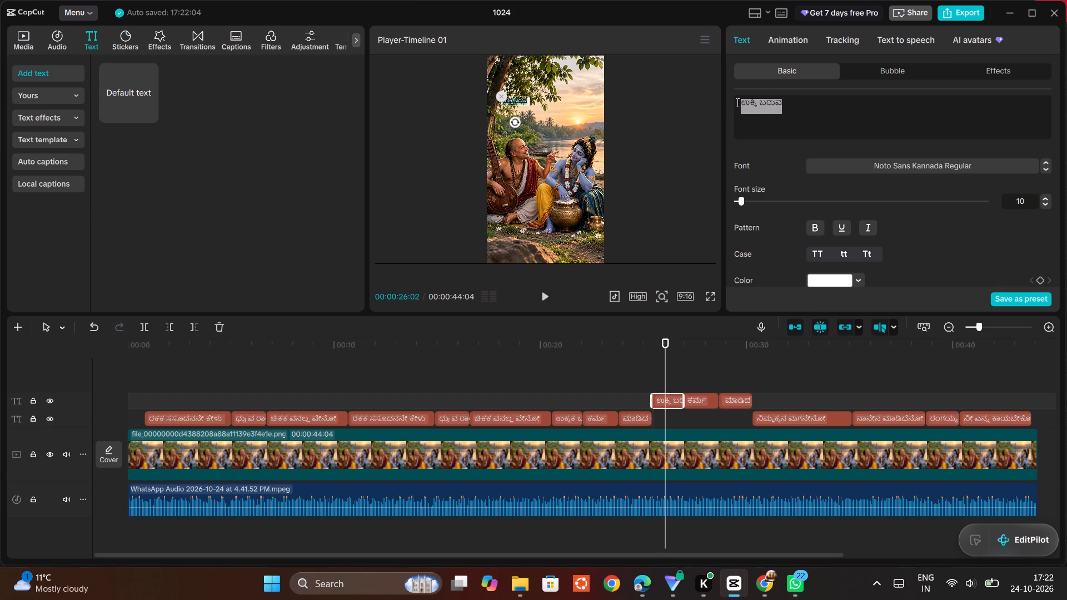
{"action": "left_click", "coordinate": [574, 417]}
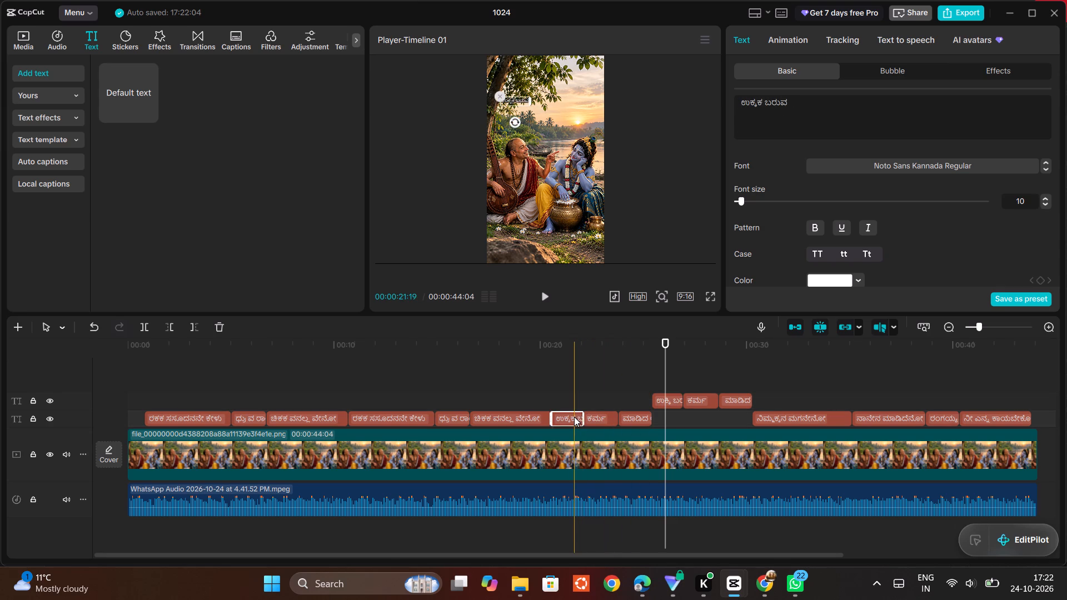
{"action": "left_click", "coordinate": [574, 394]}
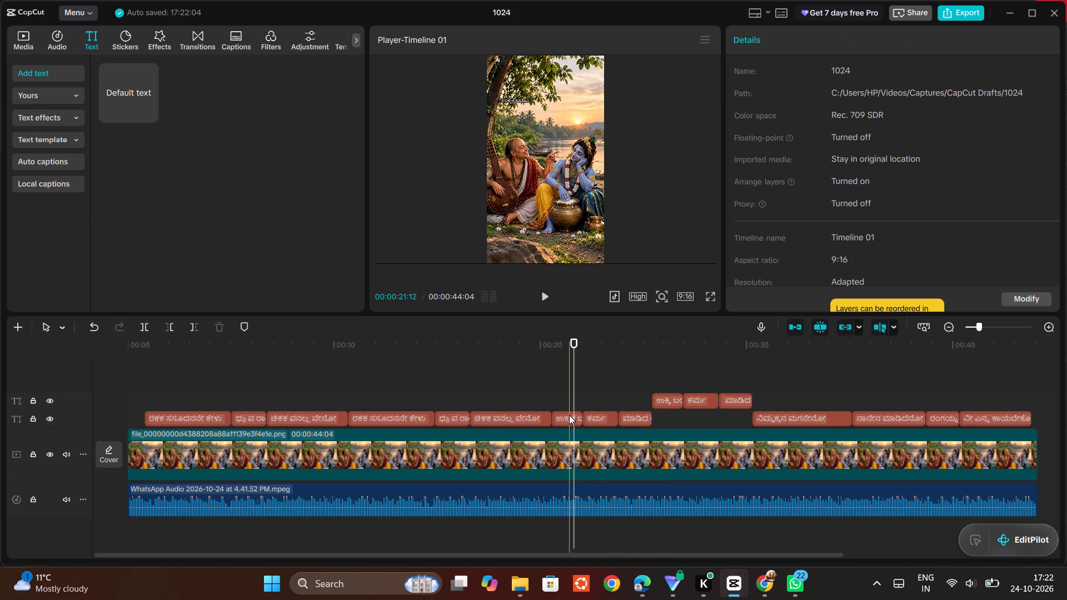
{"action": "left_click", "coordinate": [569, 415]}
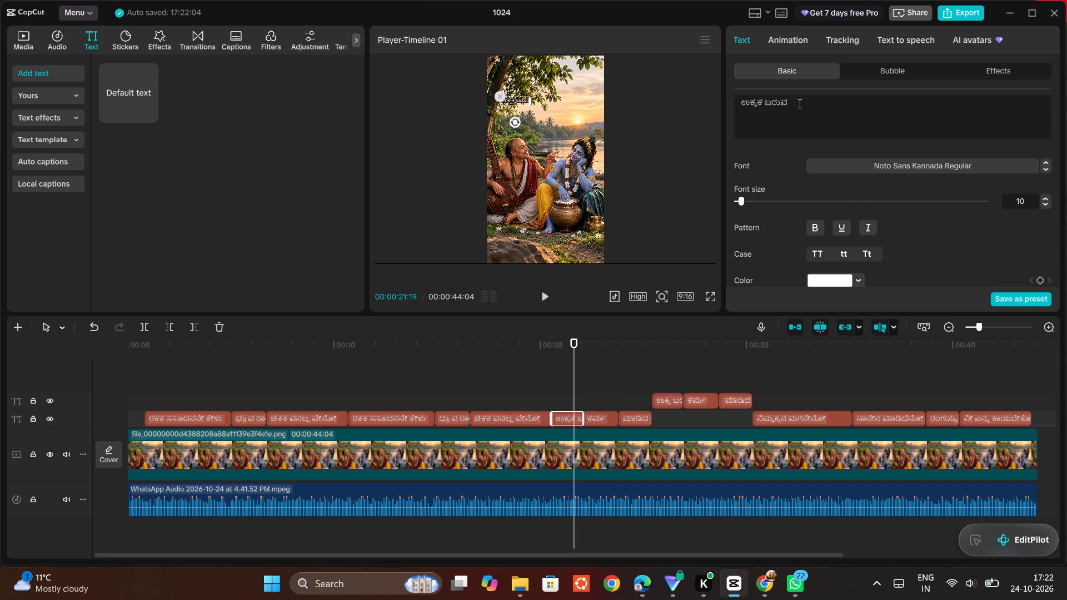
Replace the text of the selected caption at 00:00:21:19 with the copied line ಉಕ್ಕಿ ಬರುವ.
{"action": "left_click", "coordinate": [800, 103]}
{"action": "left_click_drag", "start_coordinate": [800, 103], "coordinate": [747, 108]}
{"action": "key", "text": "ctrl+v"}
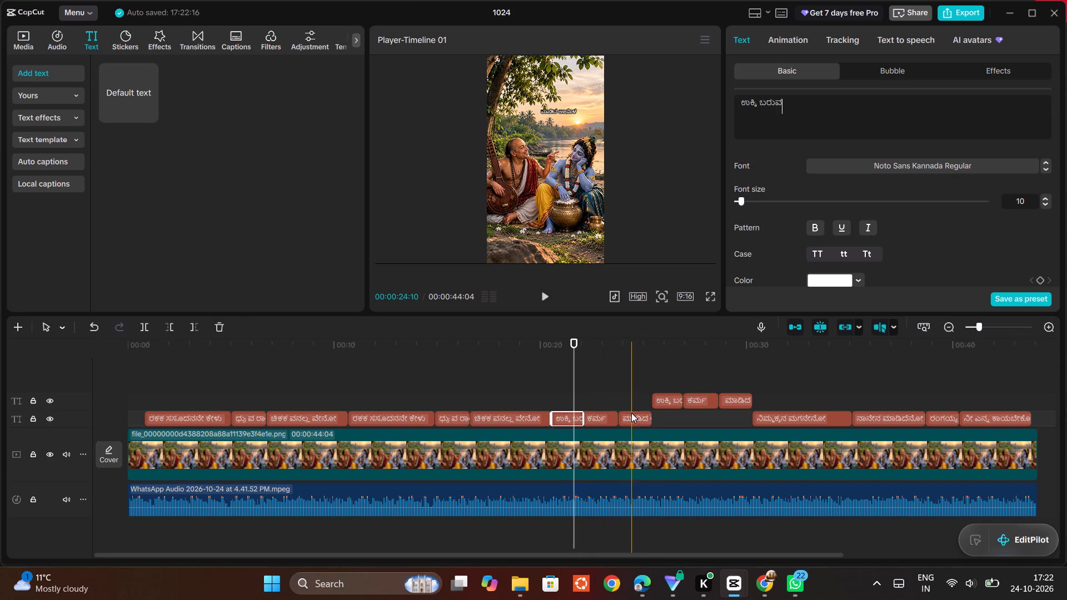
Copy ಮಾಡಿದ ಅಜಾಮಿಳ from the last upper-track caption and replace the text of the matching lower-track caption at 00:00:24:07 with it.
{"action": "left_click_drag", "start_coordinate": [729, 382], "coordinate": [732, 404]}
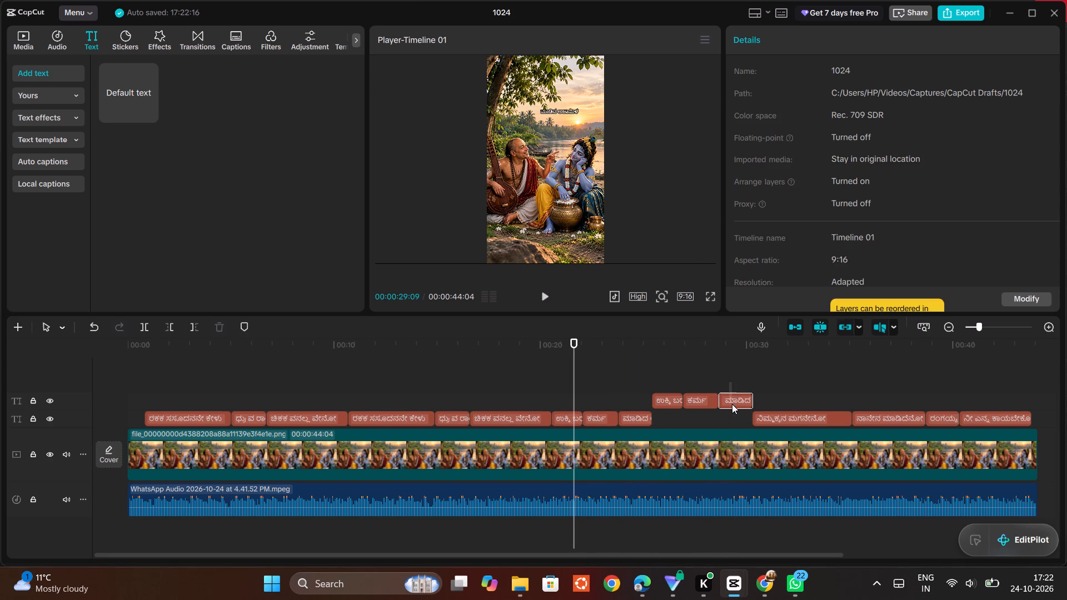
{"action": "left_click_drag", "start_coordinate": [732, 404], "coordinate": [732, 404]}
{"action": "left_click", "coordinate": [732, 404]}
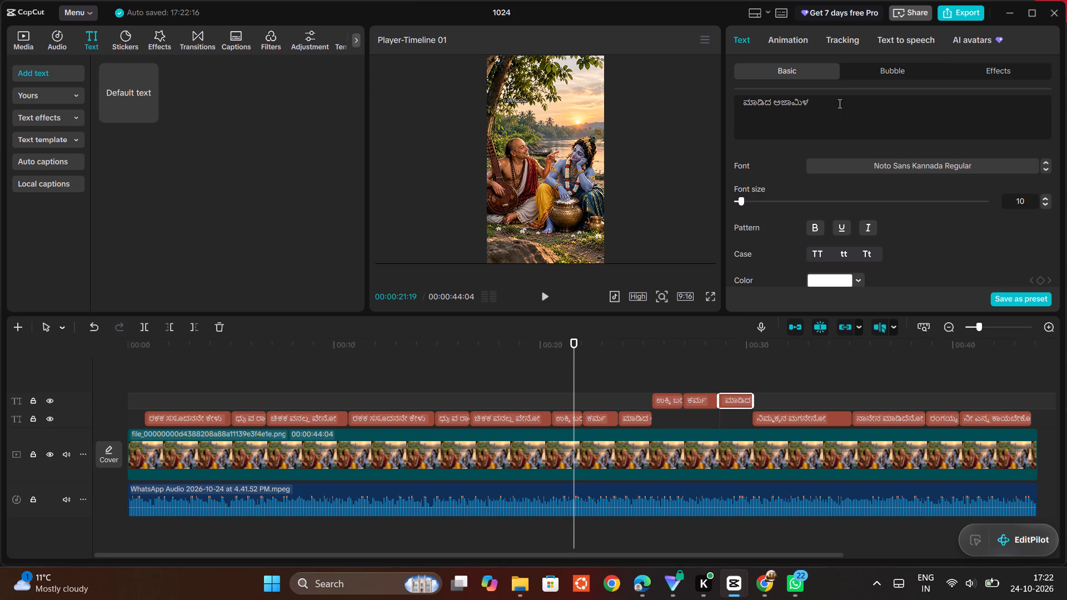
{"action": "left_click_drag", "start_coordinate": [830, 103], "coordinate": [741, 102]}
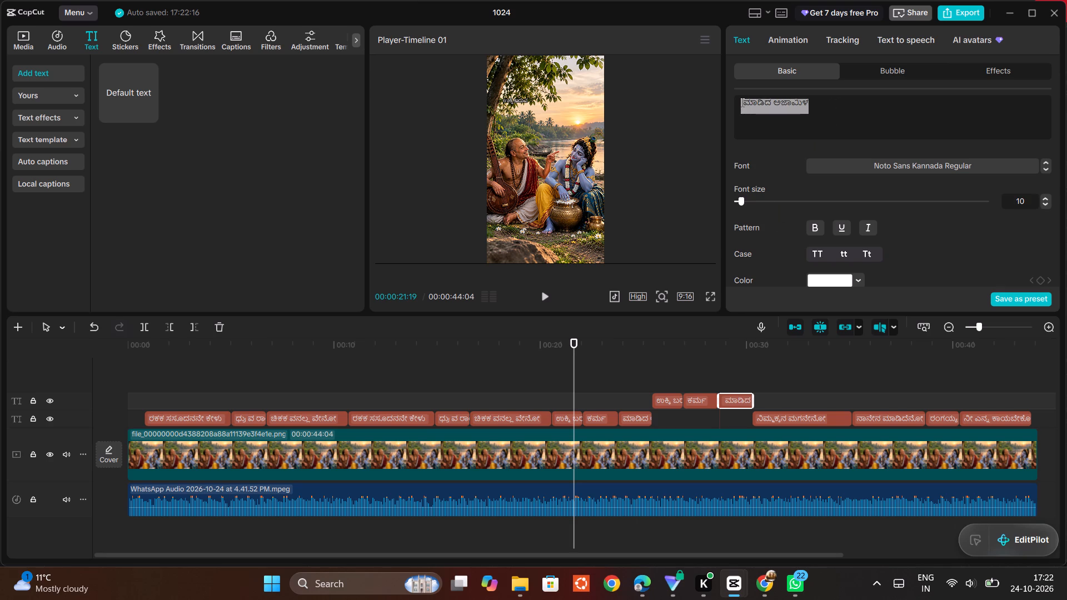
{"action": "key", "text": "ctrl+c"}
{"action": "left_click", "coordinate": [628, 393]}
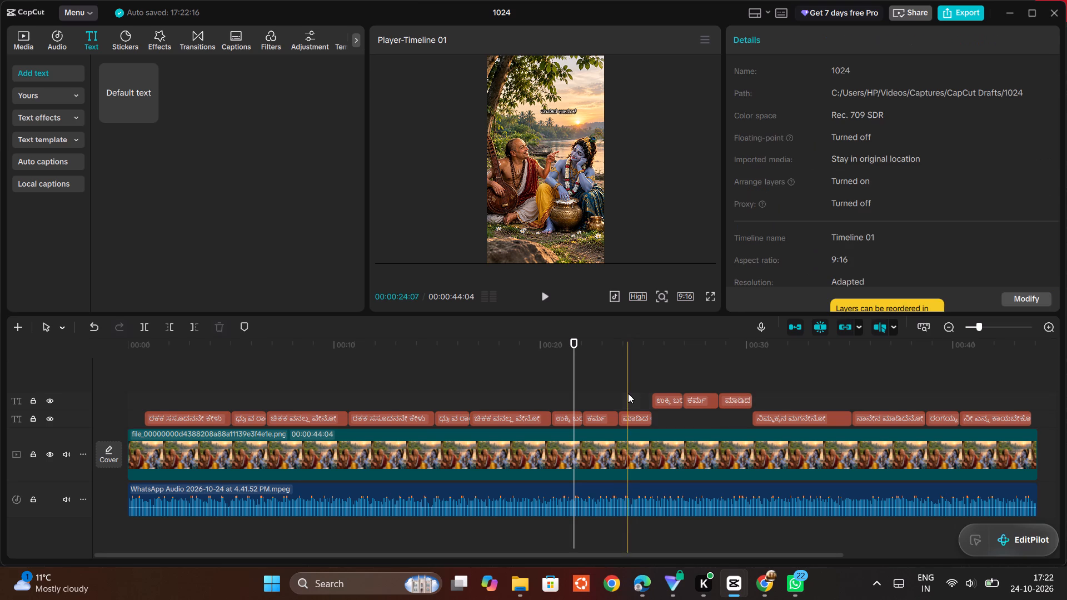
{"action": "left_click", "coordinate": [629, 415]}
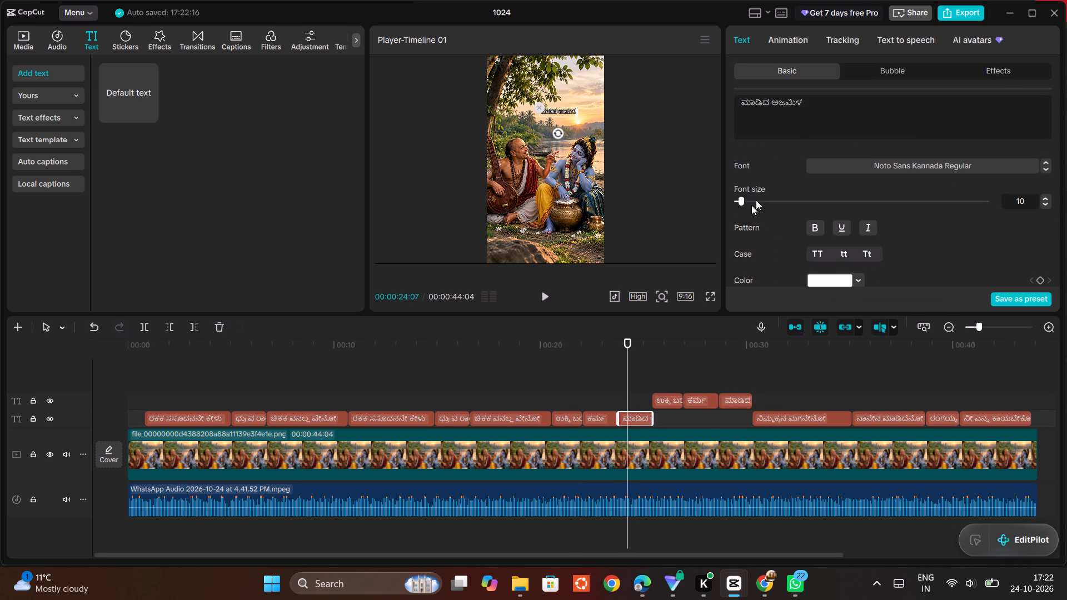
{"action": "left_click_drag", "start_coordinate": [807, 106], "coordinate": [737, 110]}
{"action": "key", "text": "ctrl+v"}
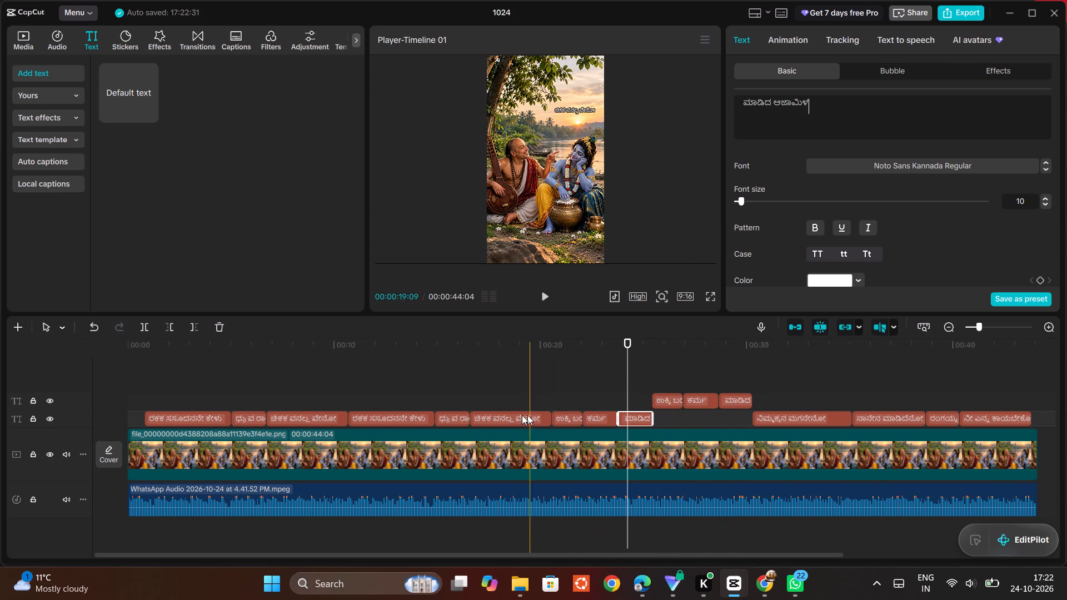
{"action": "left_click", "coordinate": [510, 408]}
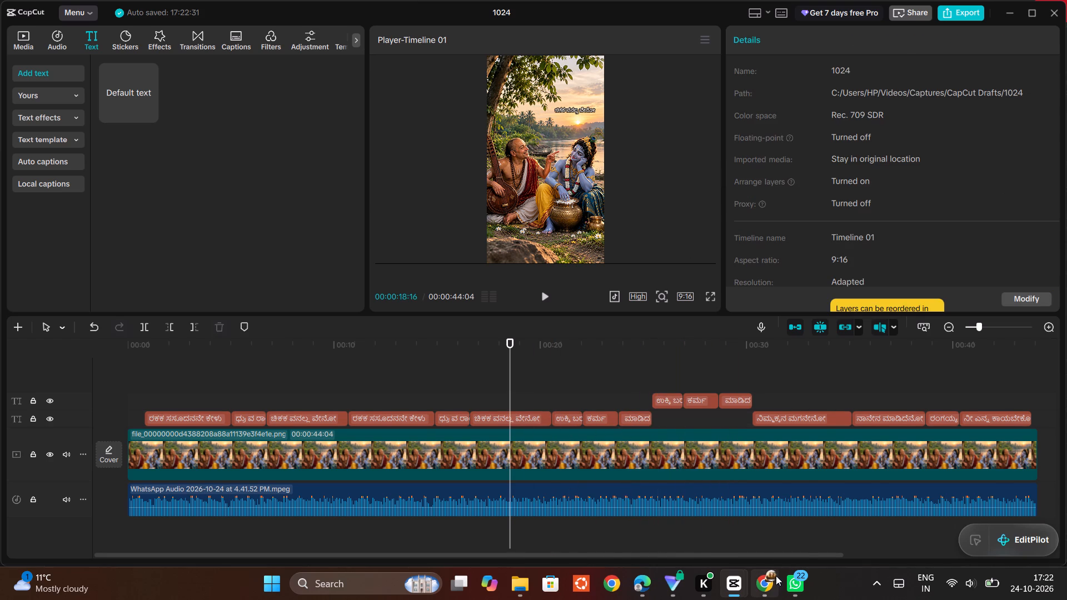
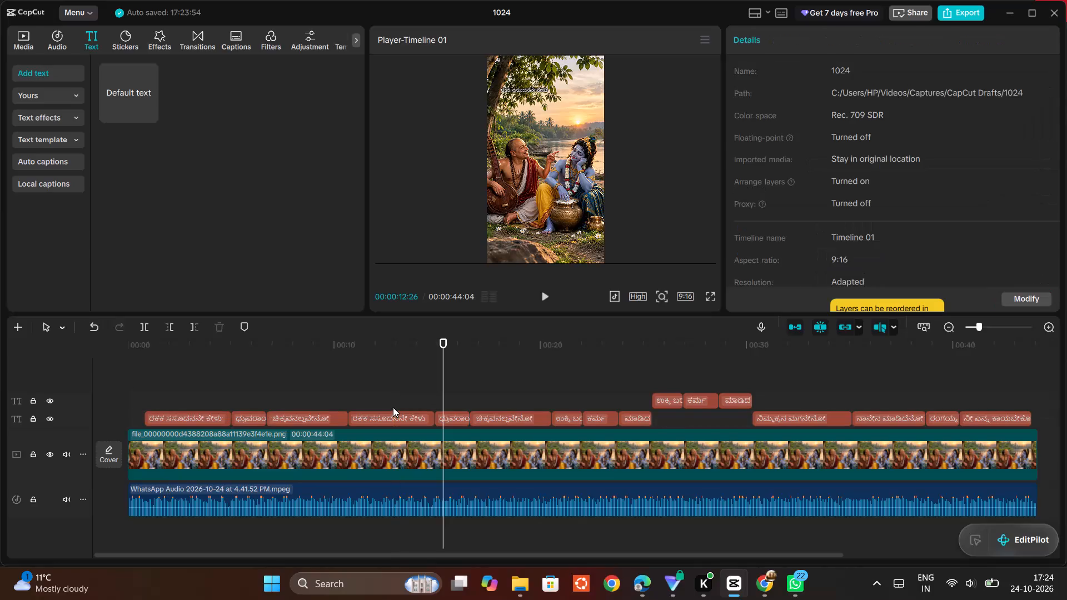
Replace the text of the lower-track caption at 00:00:12:26 with the copied lyric ರಕ್ಕಸ ಸೂದನನೇ ಕೇಳು.
{"action": "left_click", "coordinate": [398, 421]}
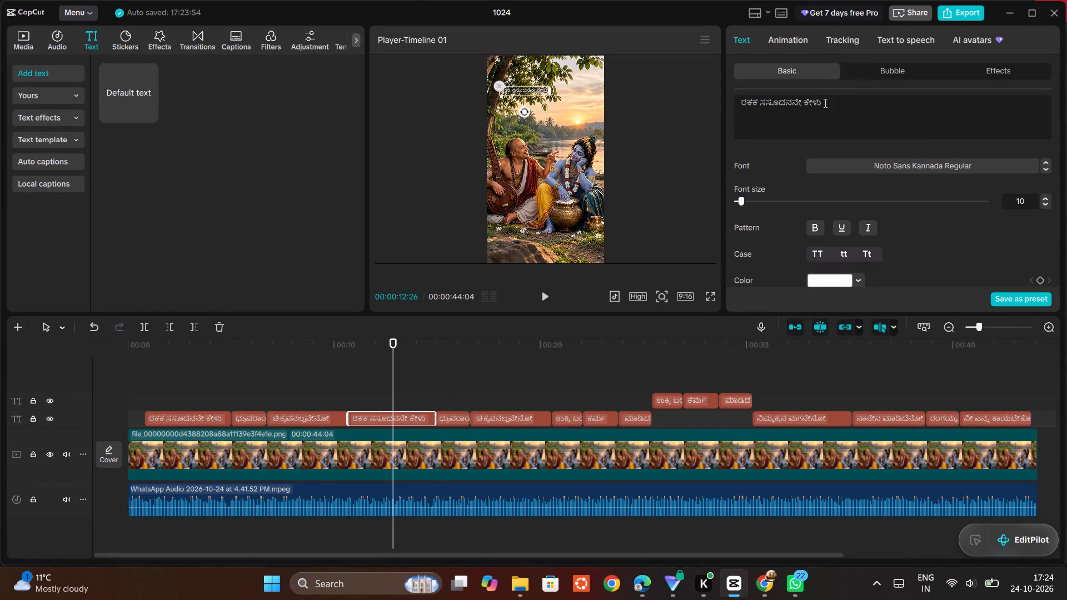
{"action": "left_click_drag", "start_coordinate": [824, 103], "coordinate": [731, 109]}
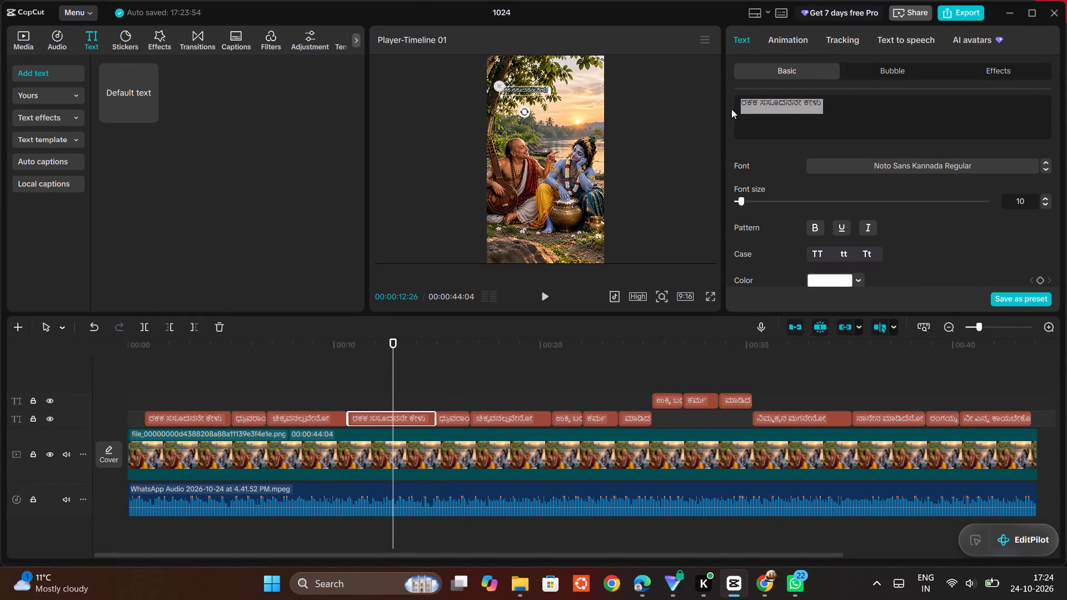
{"action": "key", "text": "ctrl+v"}
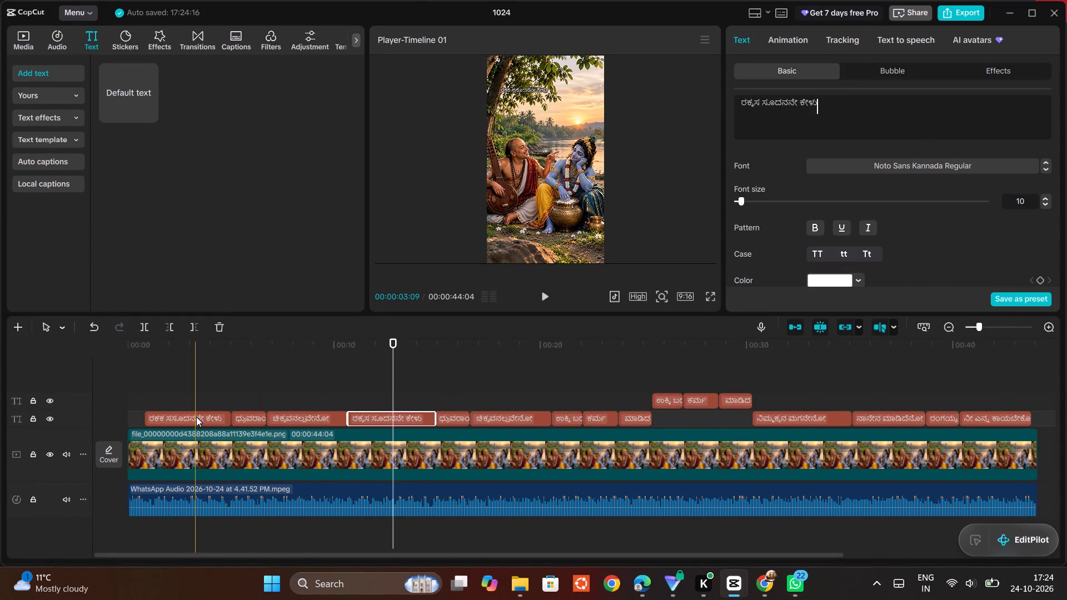
Select the first caption, at 00:00:03:09, for the same lyric correction.
{"action": "left_click", "coordinate": [196, 417]}
{"action": "left_click", "coordinate": [196, 393]}
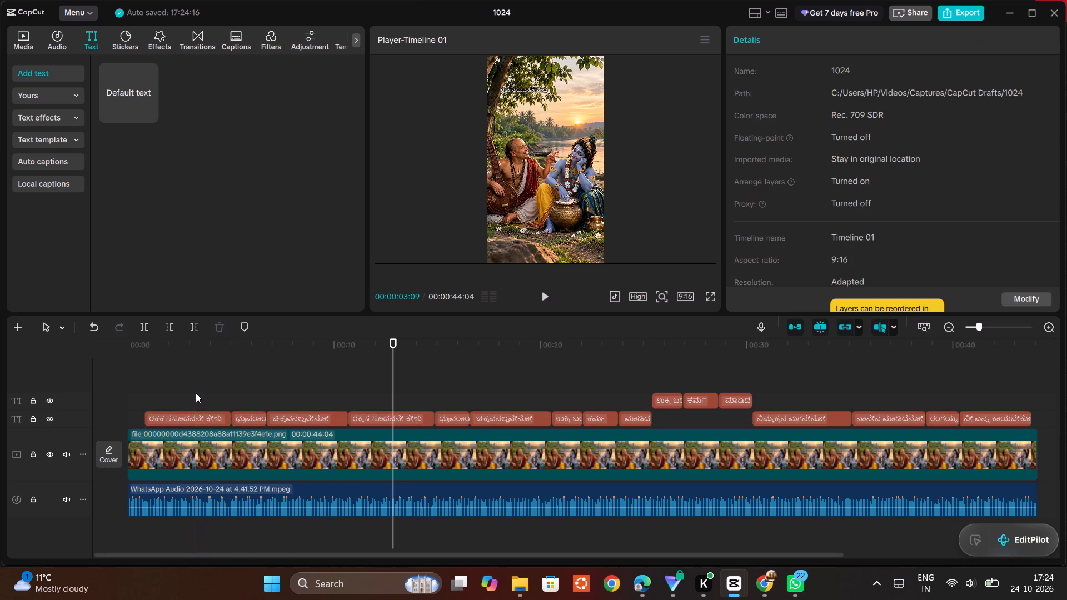
{"action": "left_click", "coordinate": [201, 416]}
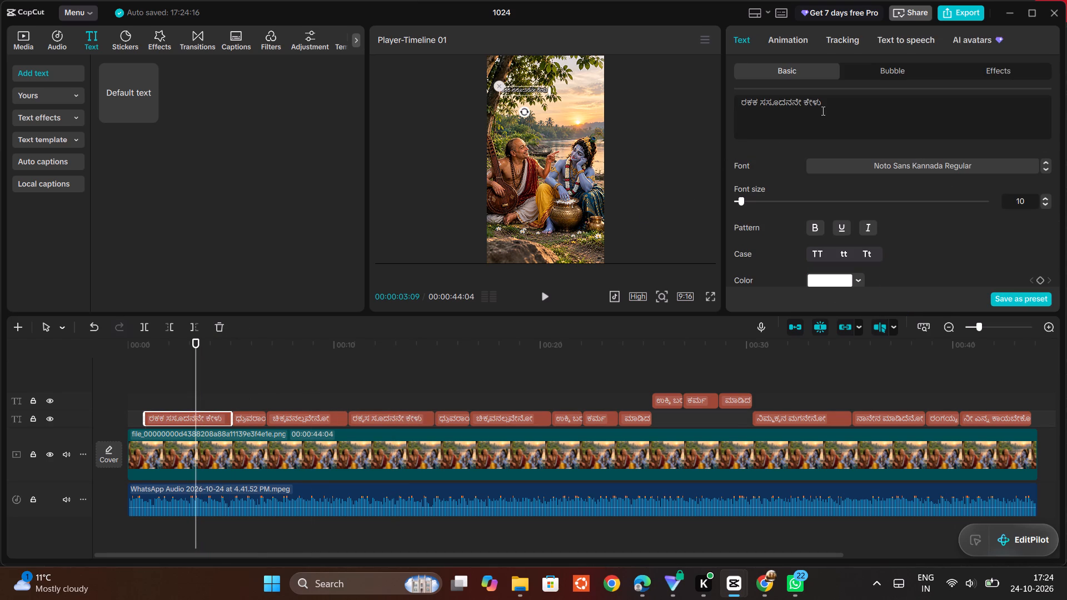
Replace the text of the first caption on the lower track with the copied lyric ರಕ್ಕಸ ಸೂದನನೇ ಕೇಳು.
{"action": "double_click", "coordinate": [772, 98]}
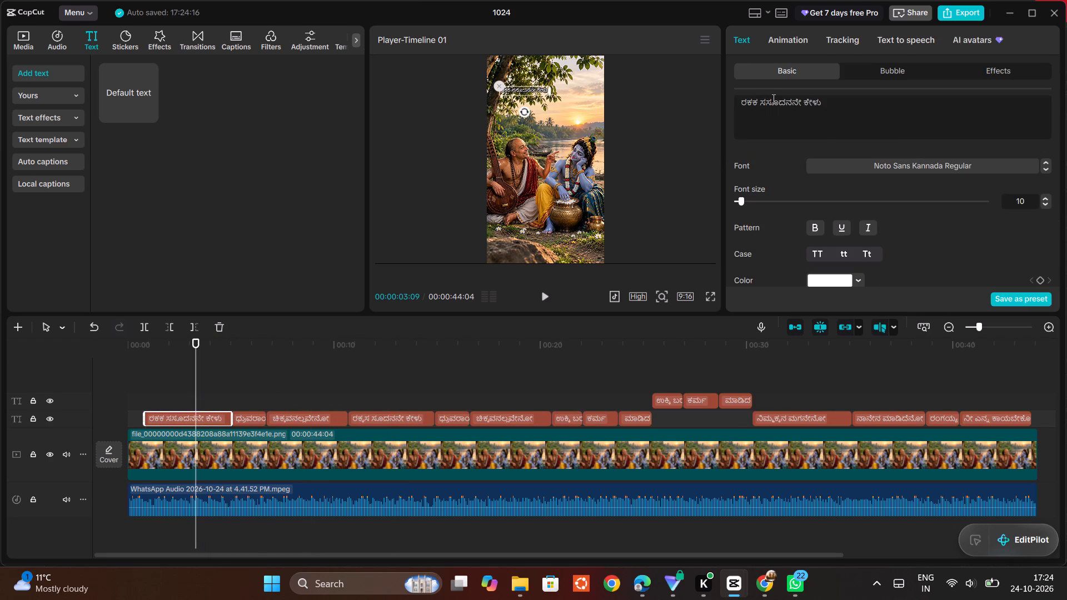
{"action": "triple_click", "coordinate": [772, 98]}
{"action": "left_click", "coordinate": [772, 98]}
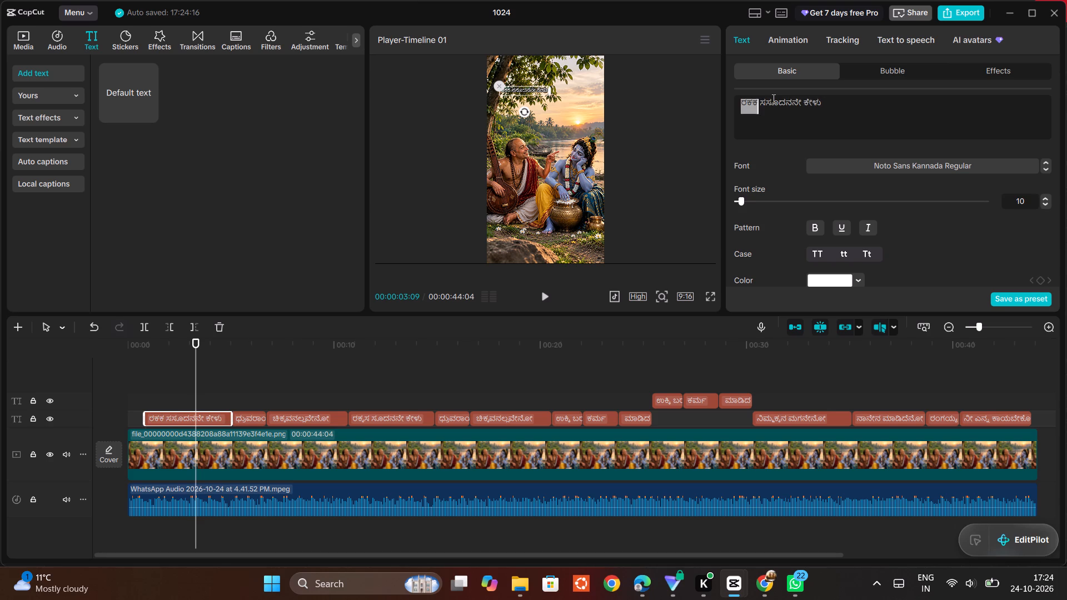
{"action": "double_click", "coordinate": [772, 98]}
{"action": "left_click", "coordinate": [772, 98]}
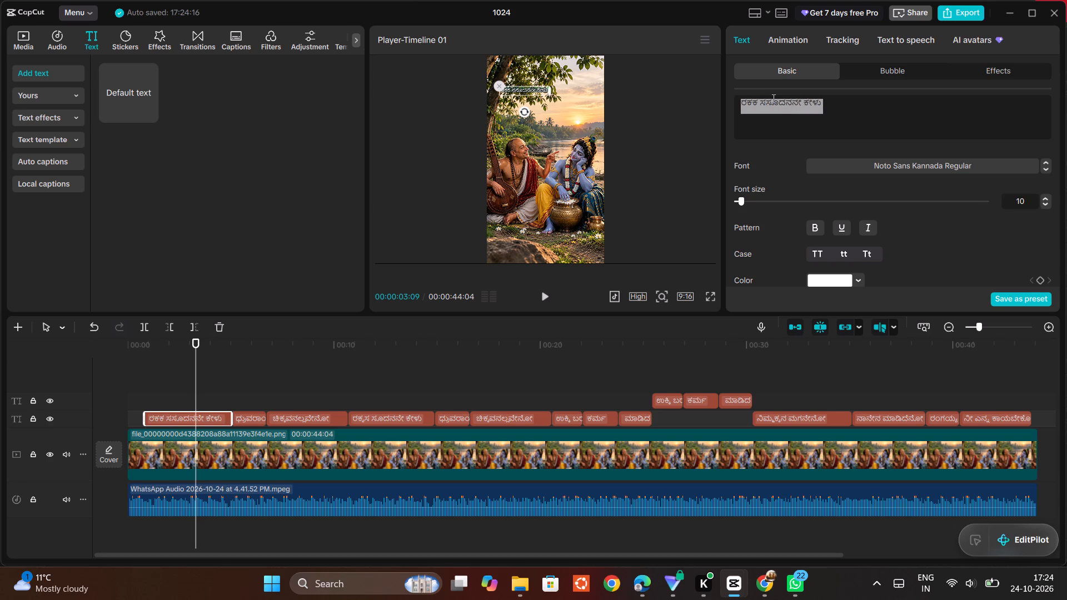
{"action": "key", "text": "ctrl+v"}
{"action": "left_click", "coordinate": [784, 121]}
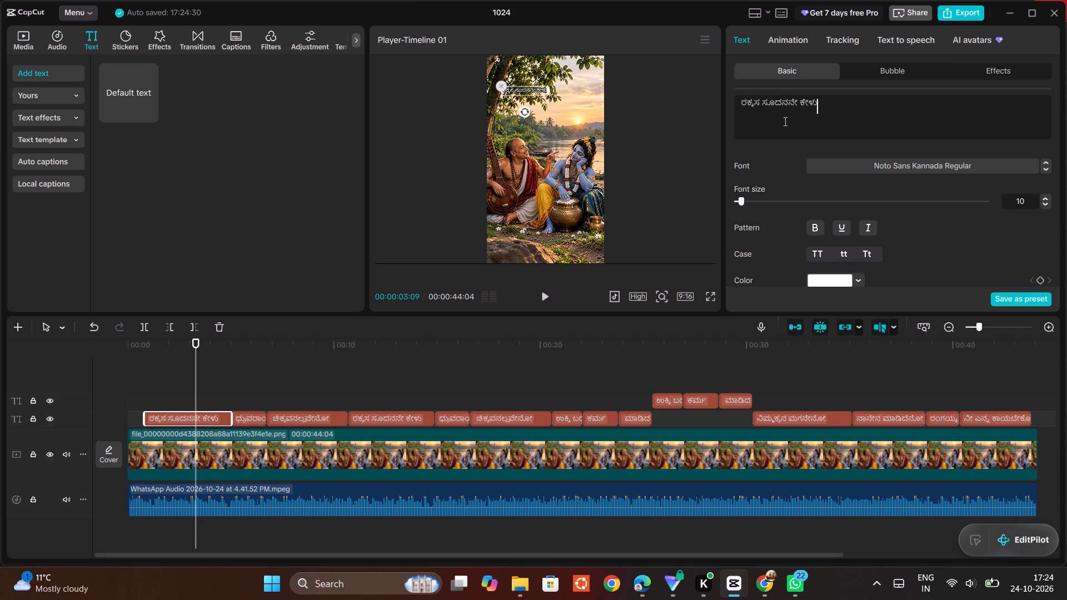
Play the whole video from the start in full screen to check the captions against the song.
{"action": "left_click", "coordinate": [120, 404]}
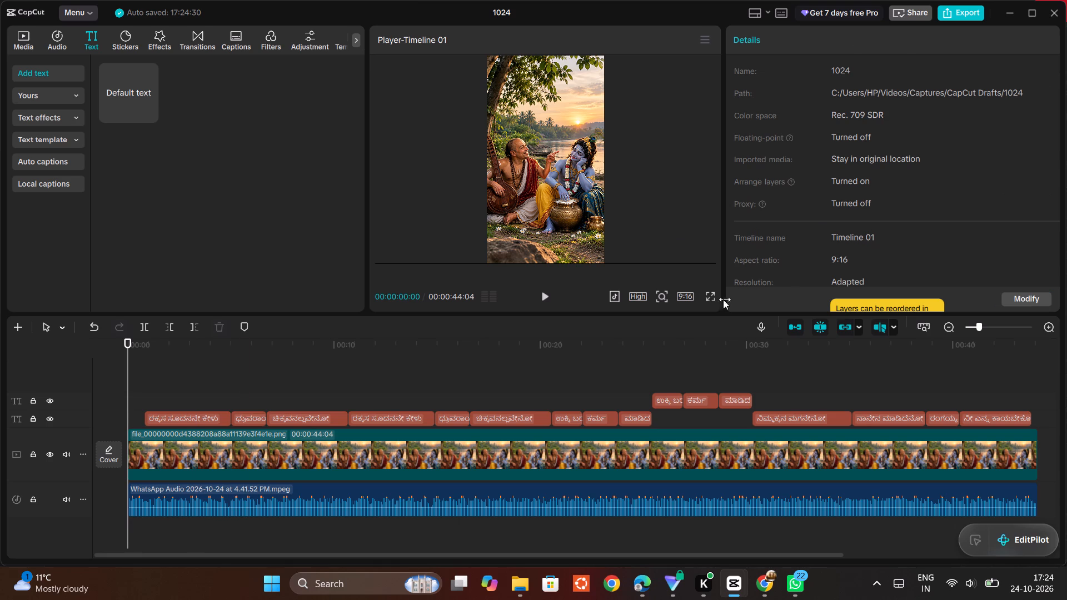
{"action": "left_click", "coordinate": [710, 297]}
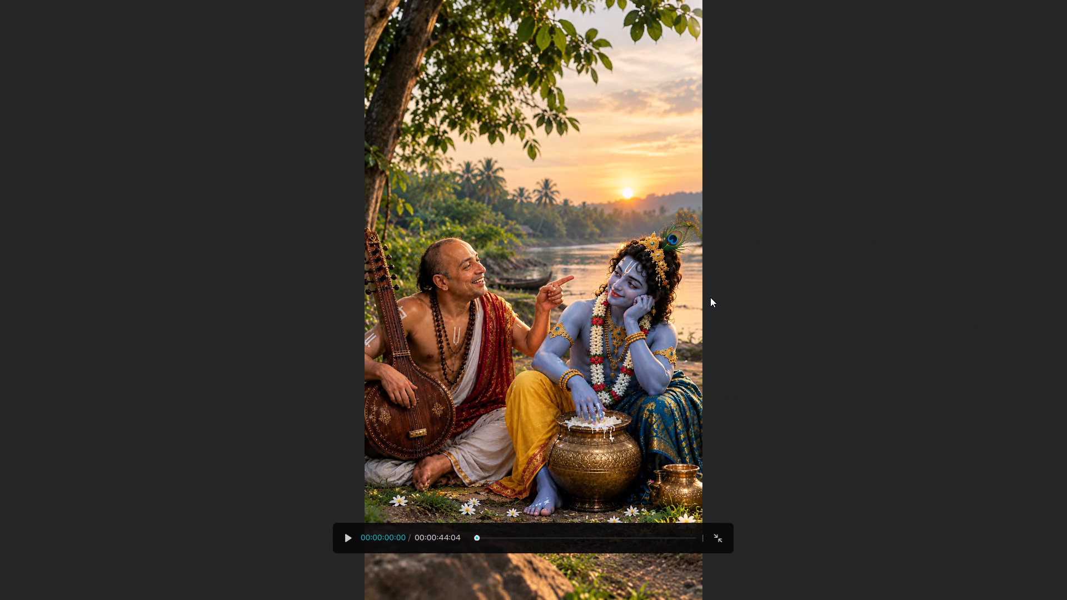
{"action": "key", "text": "Return"}
{"action": "key", "text": "space"}
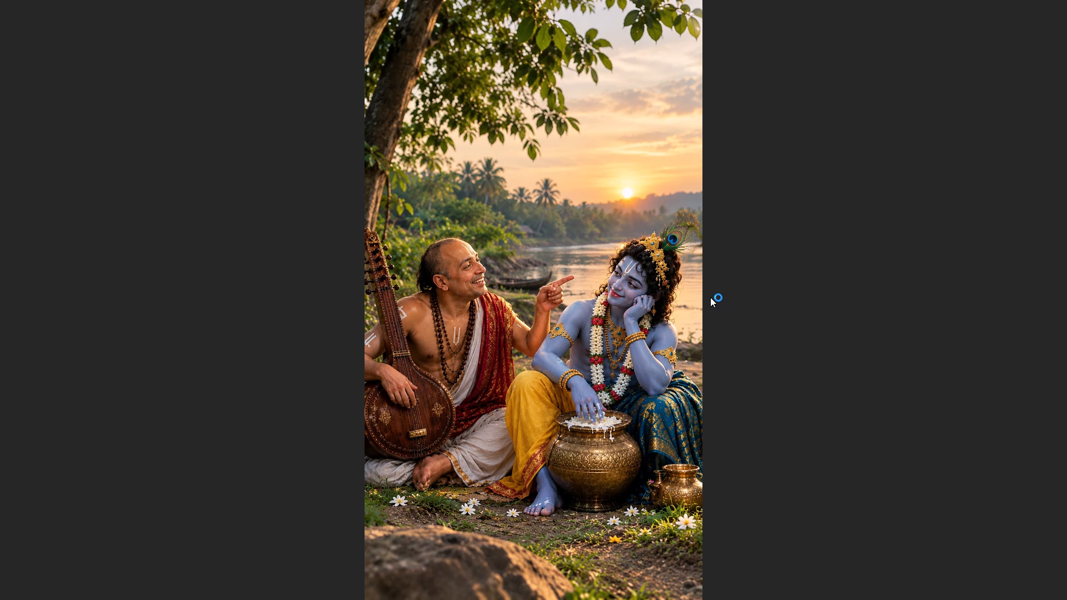
{"action": "key", "text": "Escape"}
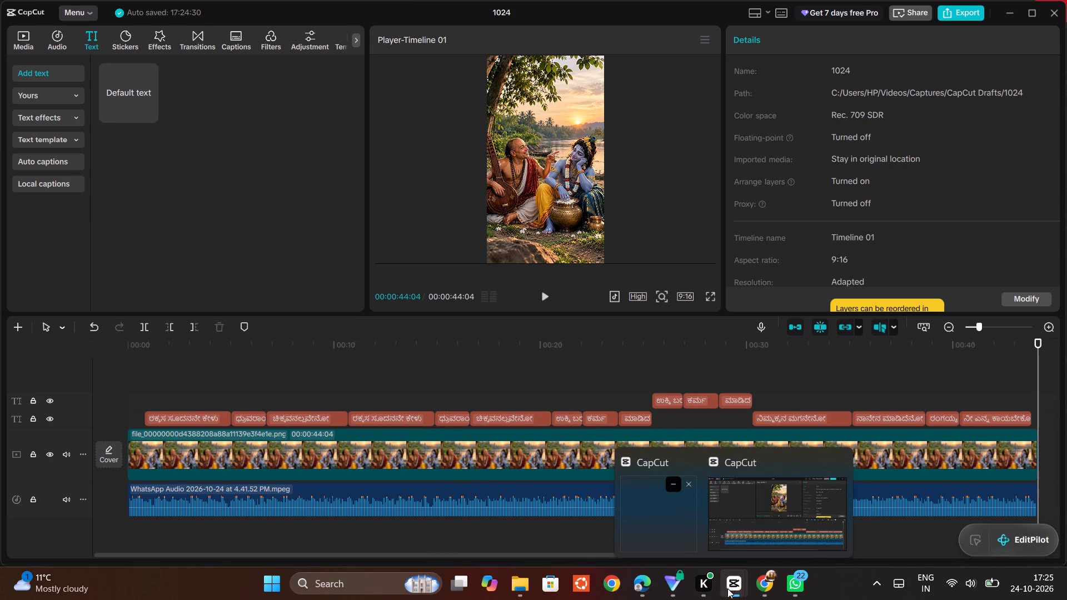
{"action": "left_click", "coordinate": [670, 514]}
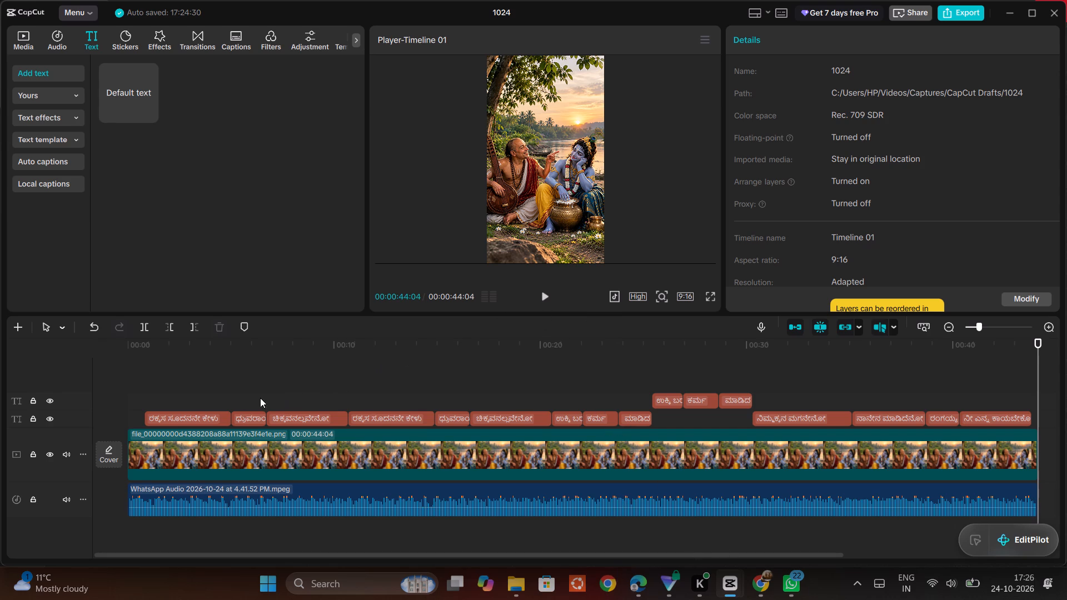
Replay the opening seconds in the preview to check the timing of the first caption.
{"action": "left_click", "coordinate": [135, 394]}
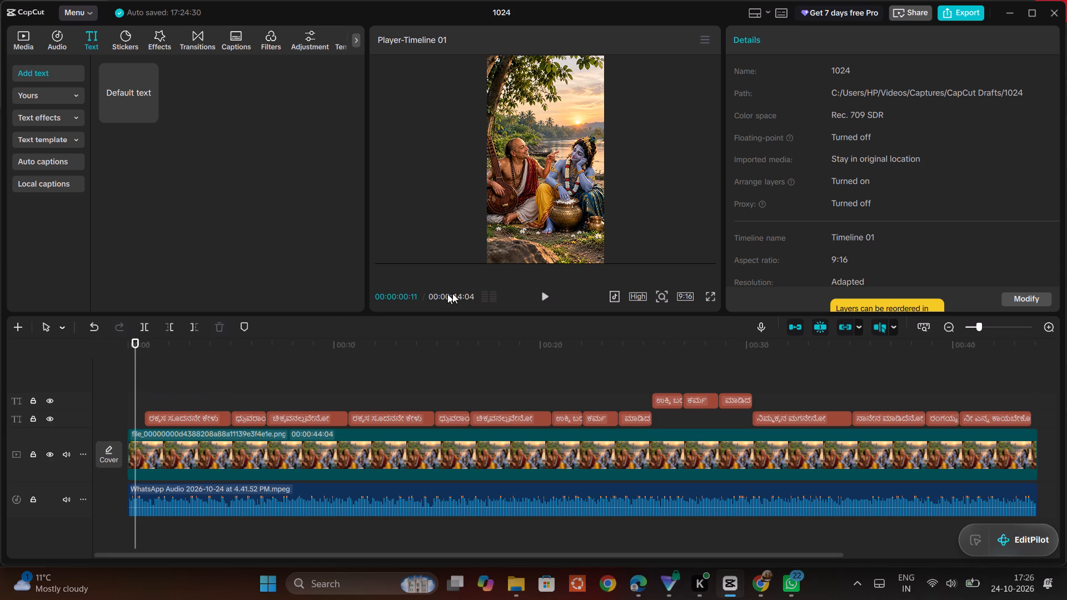
{"action": "left_click", "coordinate": [541, 294]}
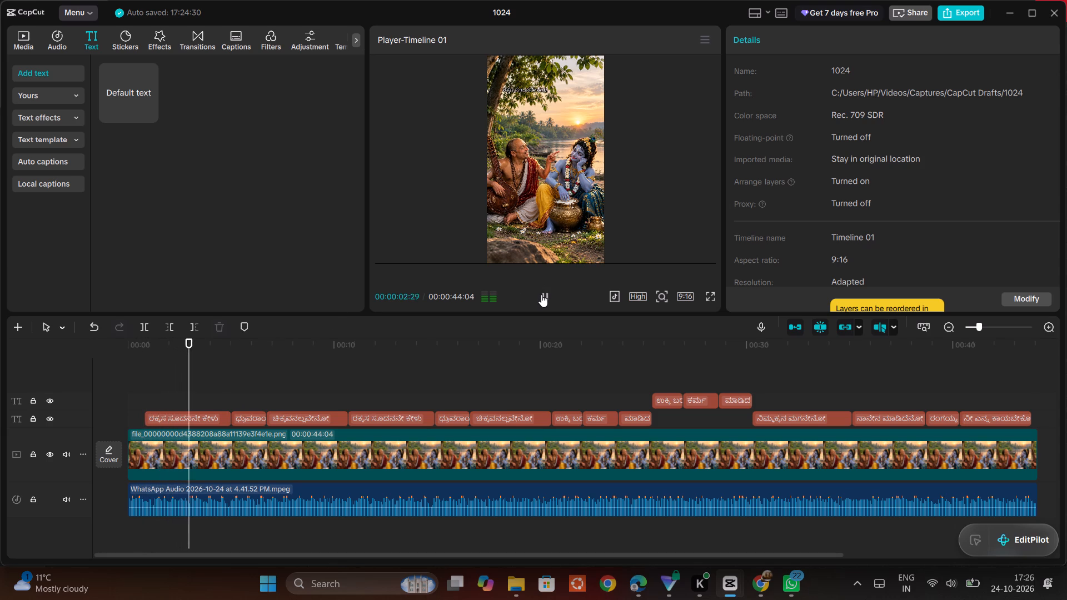
{"action": "left_click", "coordinate": [137, 399]}
Search the text effects for "leaf" and browse the results for a style suited to the first caption.
{"action": "left_click", "coordinate": [175, 414]}
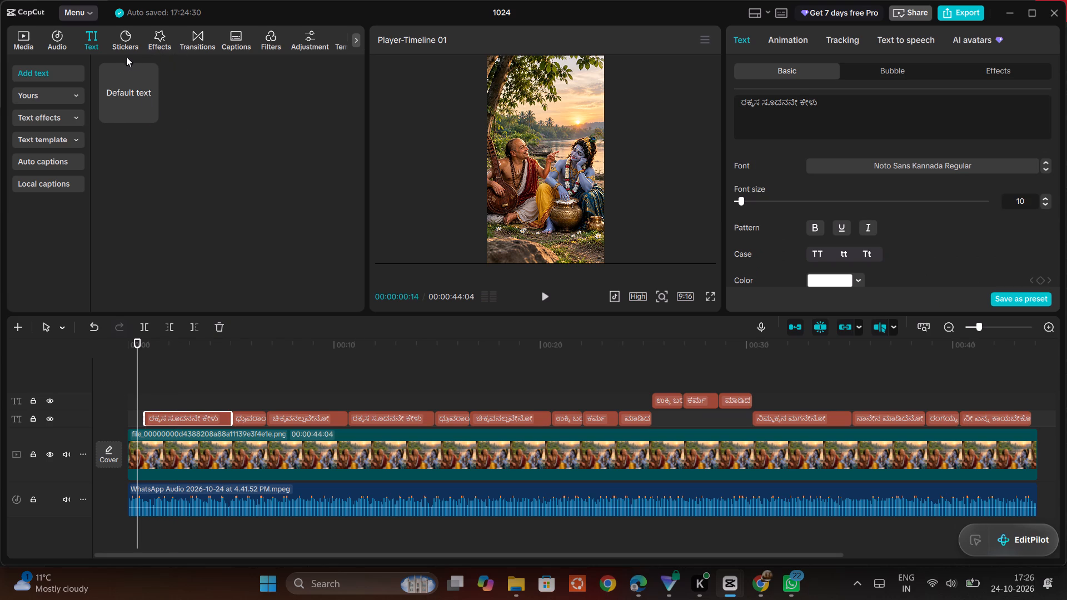
{"action": "left_click", "coordinate": [61, 111]}
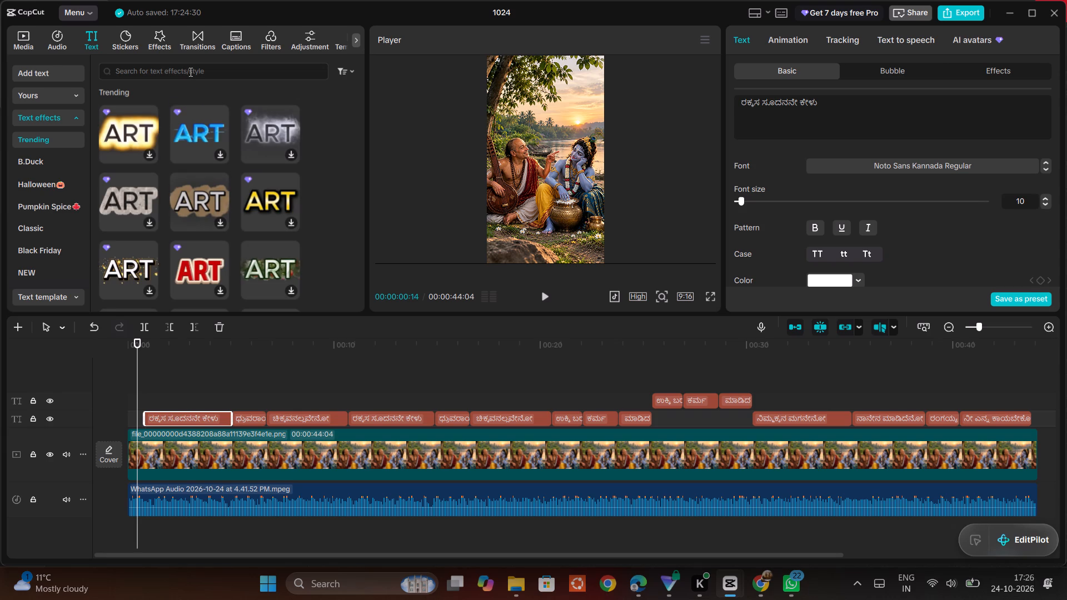
{"action": "left_click", "coordinate": [190, 71]}
{"action": "type", "text": "leaf"}
{"action": "key", "text": "Return"}
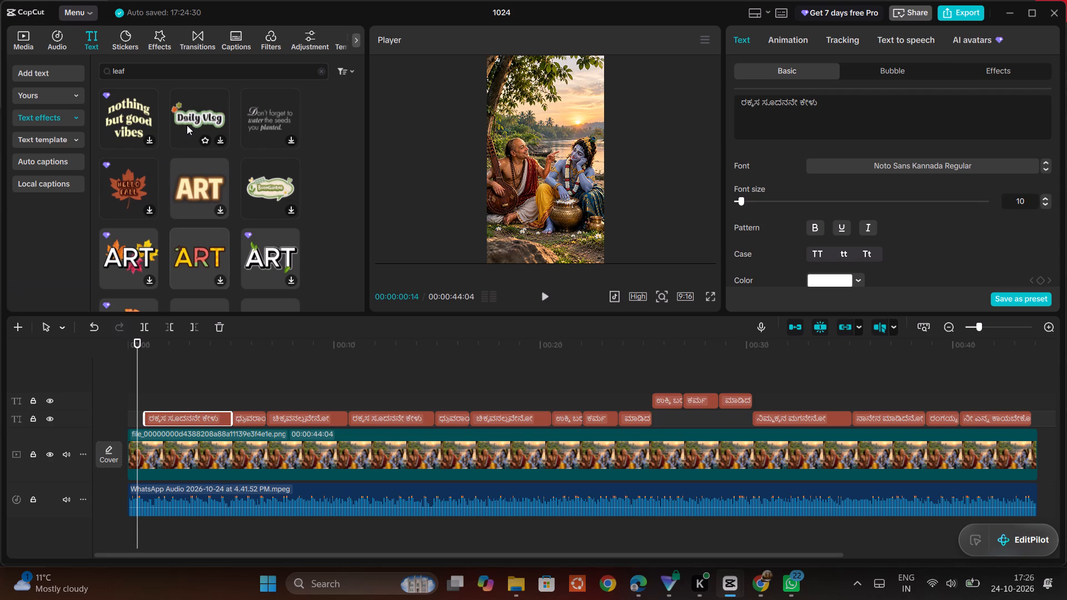
{"action": "scroll", "coordinate": [210, 134], "scroll_direction": "down", "scroll_amount": 1}
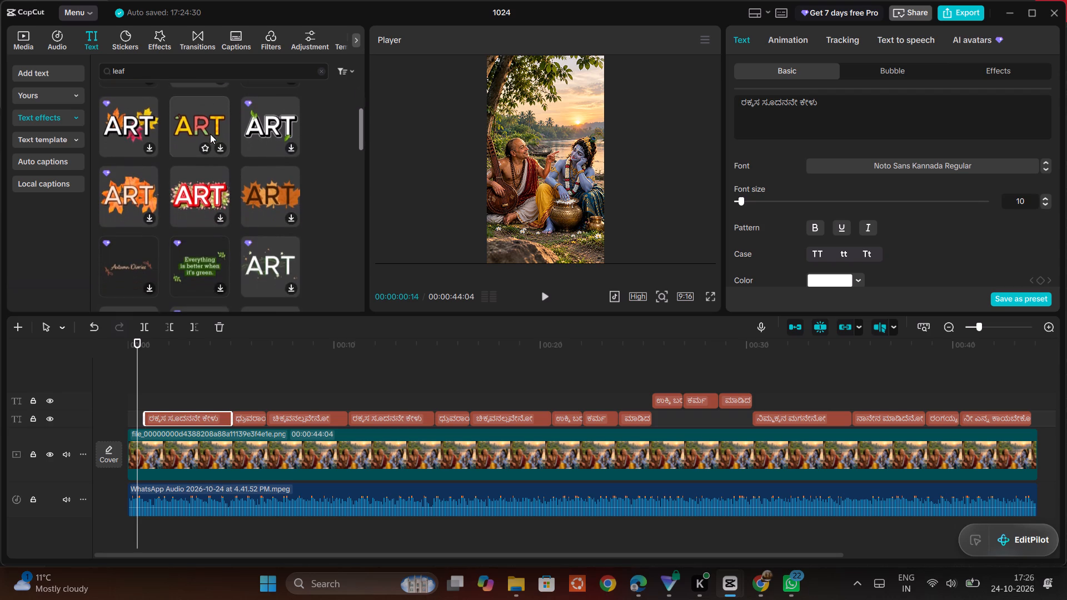
{"action": "scroll", "coordinate": [210, 134], "scroll_direction": "down", "scroll_amount": 1}
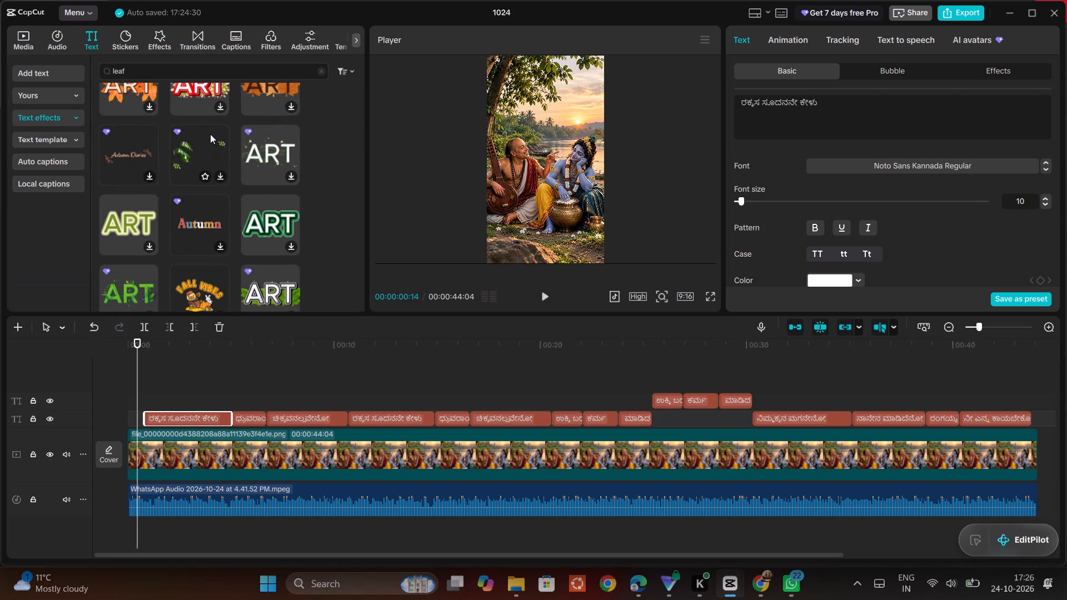
{"action": "scroll", "coordinate": [210, 134], "scroll_direction": "down", "scroll_amount": 1}
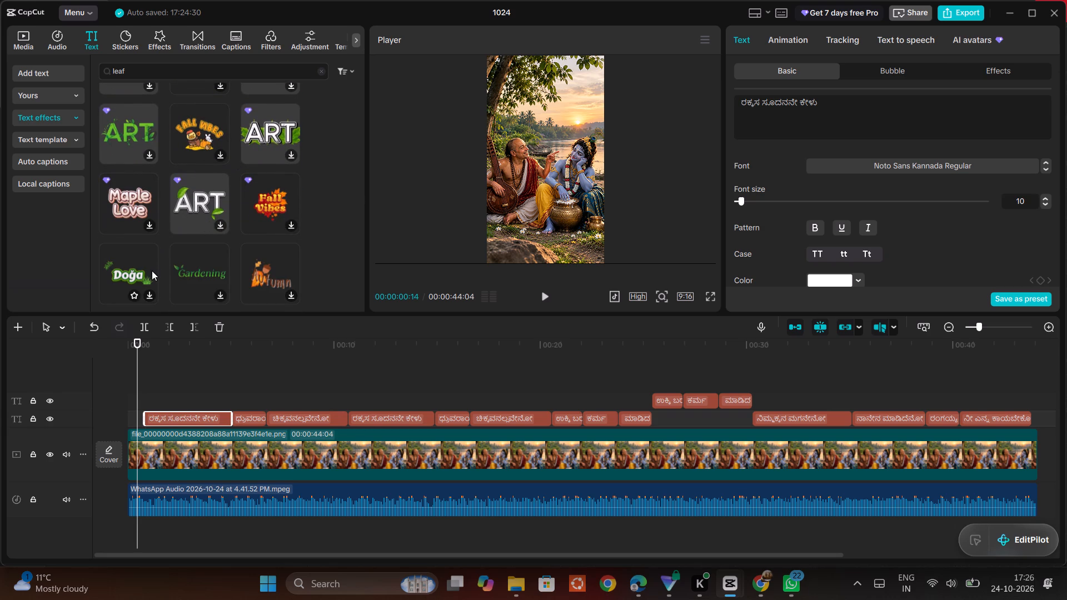
{"action": "scroll", "coordinate": [152, 271], "scroll_direction": "down", "scroll_amount": 1}
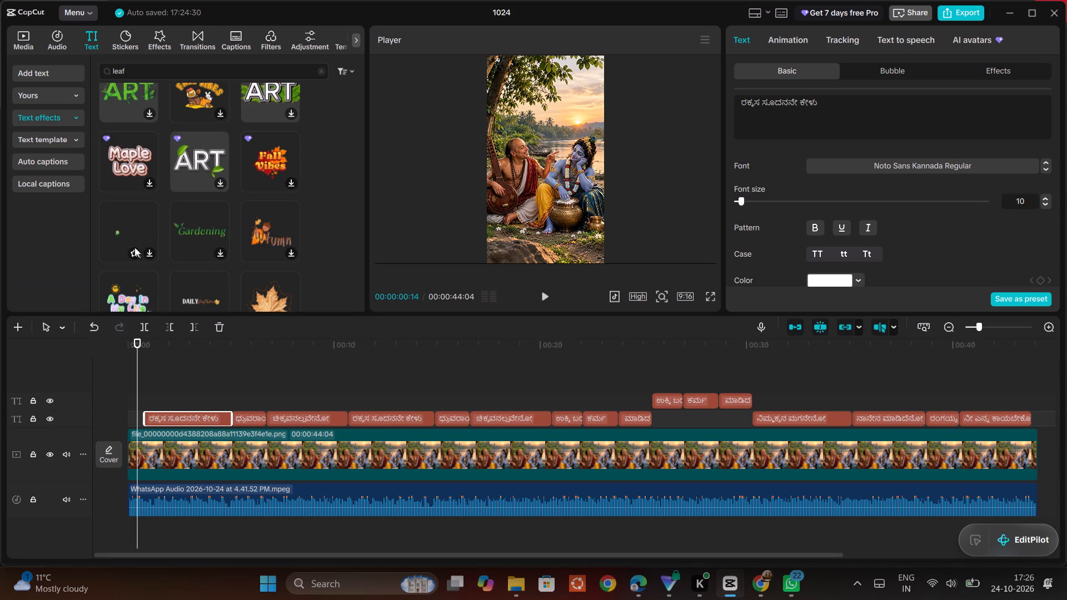
{"action": "scroll", "coordinate": [185, 258], "scroll_direction": "up", "scroll_amount": 1}
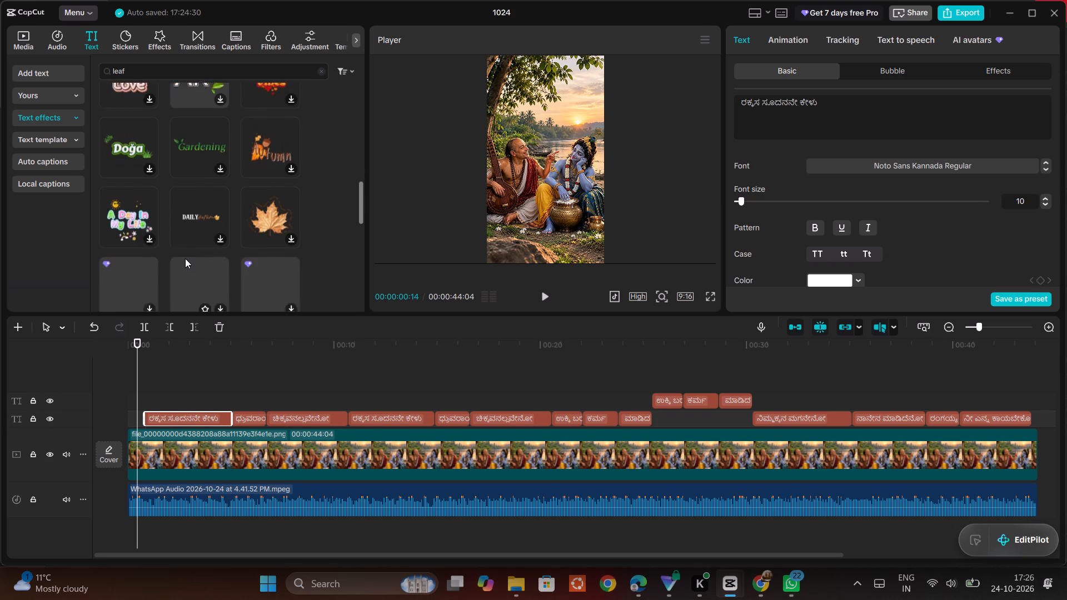
{"action": "scroll", "coordinate": [185, 258], "scroll_direction": "up", "scroll_amount": 2}
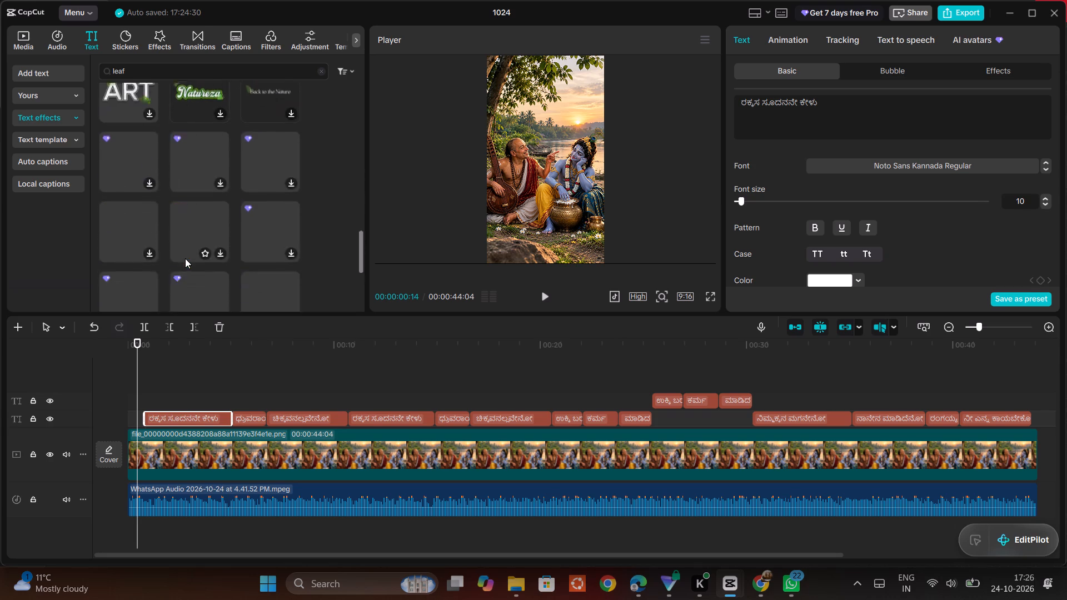
{"action": "scroll", "coordinate": [185, 258], "scroll_direction": "up", "scroll_amount": 1}
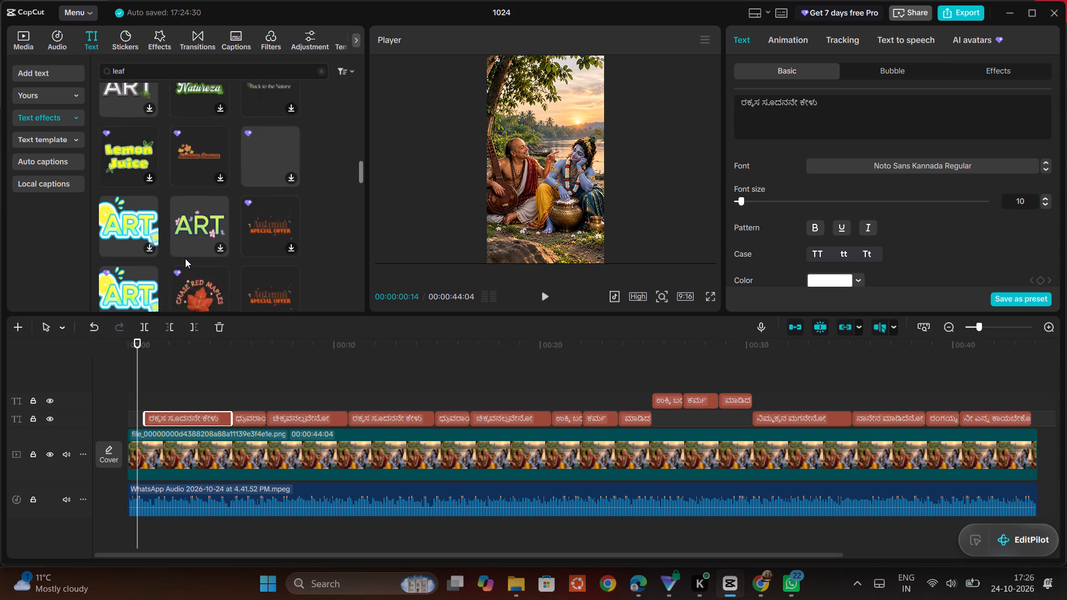
{"action": "scroll", "coordinate": [185, 258], "scroll_direction": "up", "scroll_amount": 1}
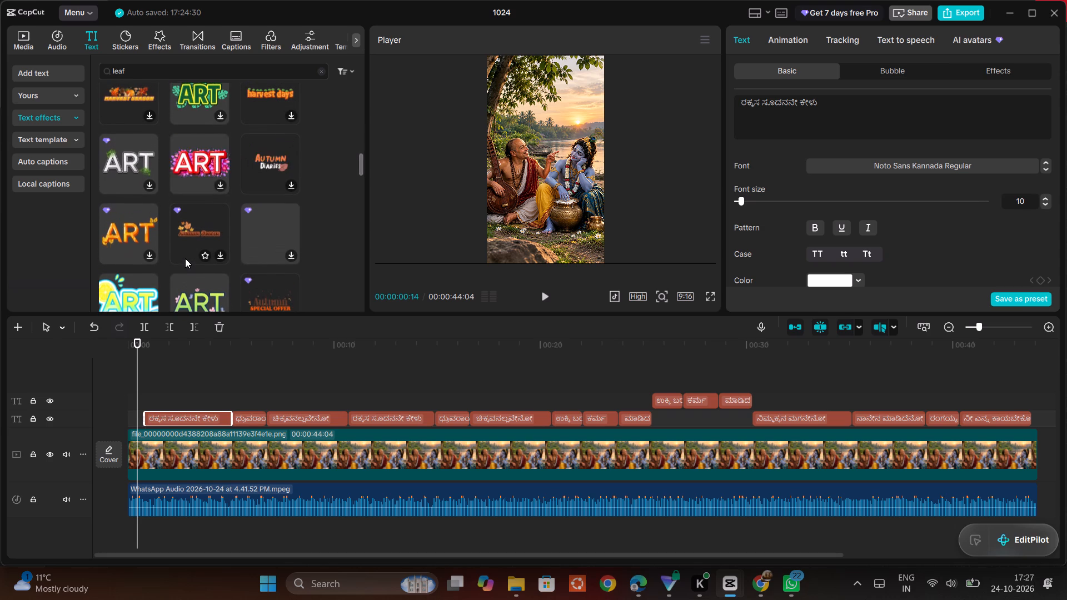
{"action": "scroll", "coordinate": [185, 258], "scroll_direction": "down", "scroll_amount": 1}
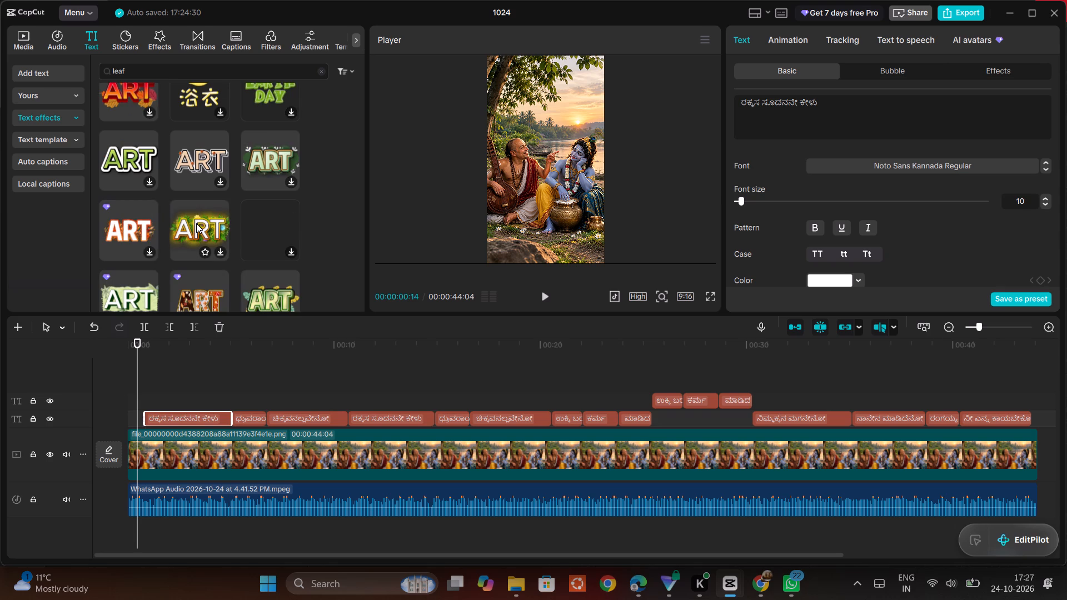
Download the yellow-green glowing leaf text effect with white lettering and add it as a new text clip at 00:00:01:25 above the first caption.
{"action": "double_click", "coordinate": [218, 252]}
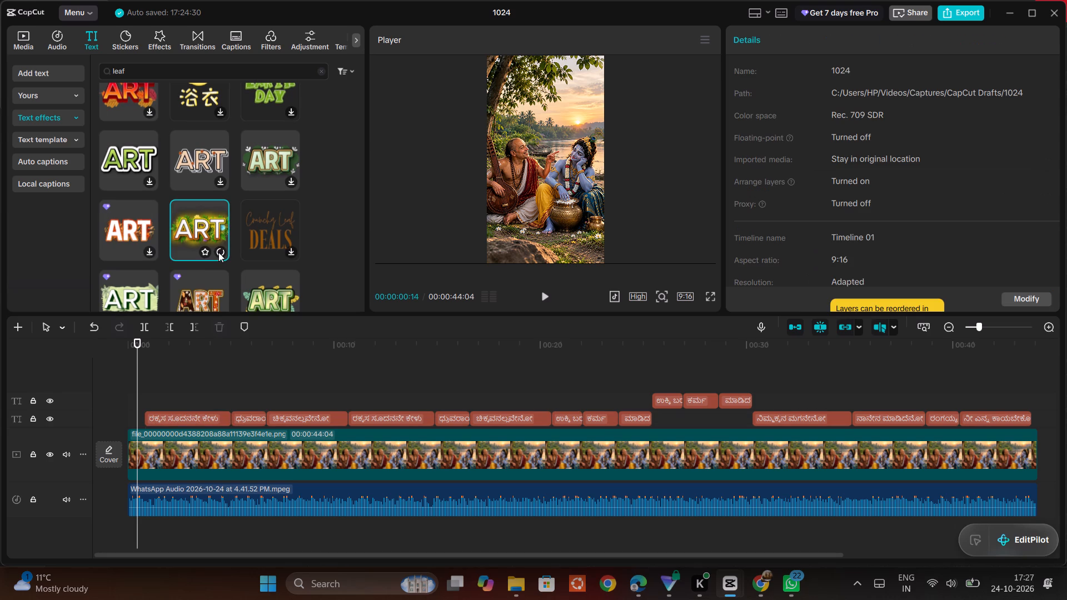
{"action": "left_click", "coordinate": [166, 364]}
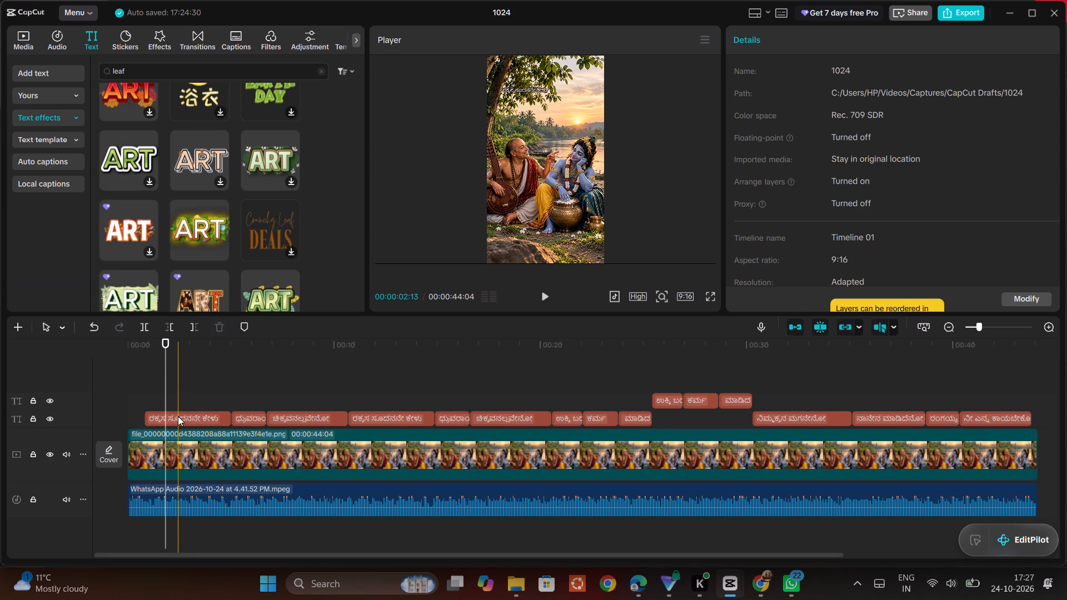
{"action": "left_click", "coordinate": [178, 416]}
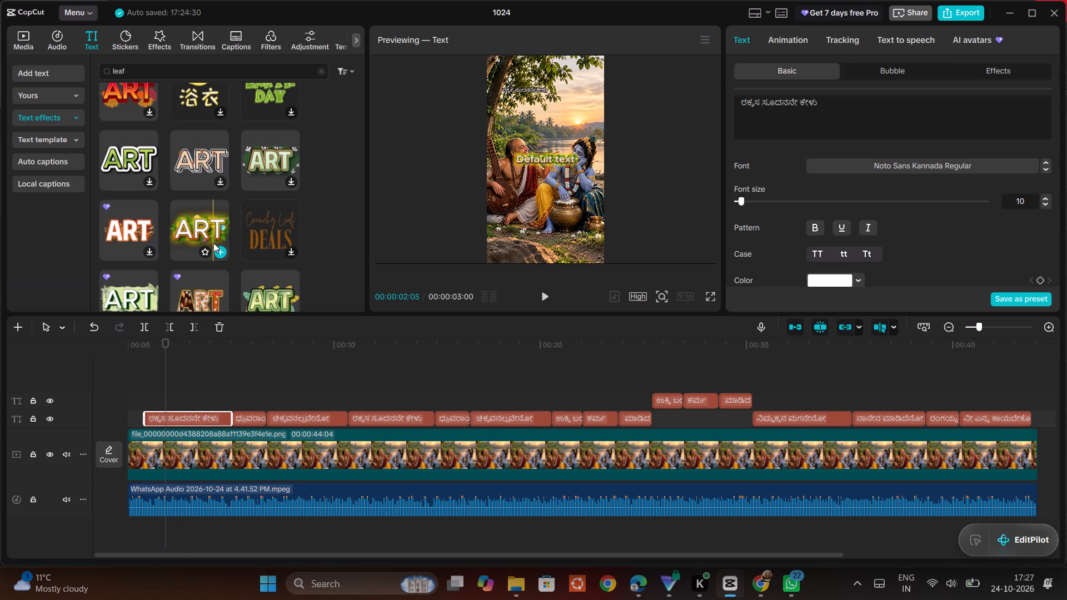
{"action": "left_click", "coordinate": [219, 252]}
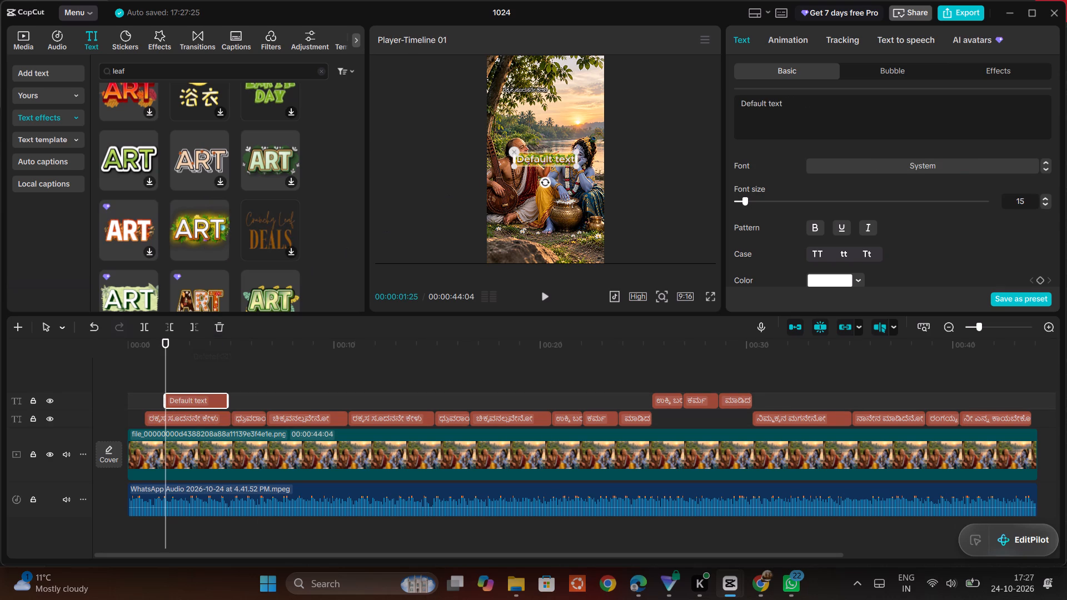
Replace the new leaf-effect clip's default text with ರಕ್ಕಸ ಸೂದನನೇ ಕೇಳು and set its font to Noto Sans Kannada Regular.
{"action": "left_click_drag", "start_coordinate": [788, 105], "coordinate": [735, 112]}
{"action": "left_click_drag", "start_coordinate": [735, 112], "coordinate": [737, 101]}
{"action": "key", "text": "ctrl+v"}
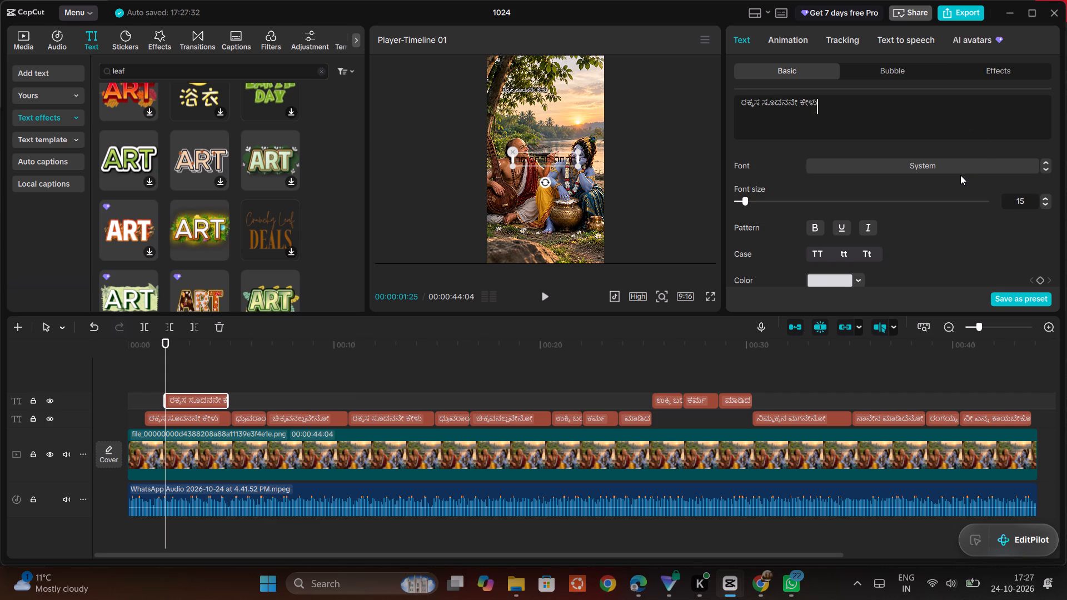
{"action": "left_click", "coordinate": [974, 161]}
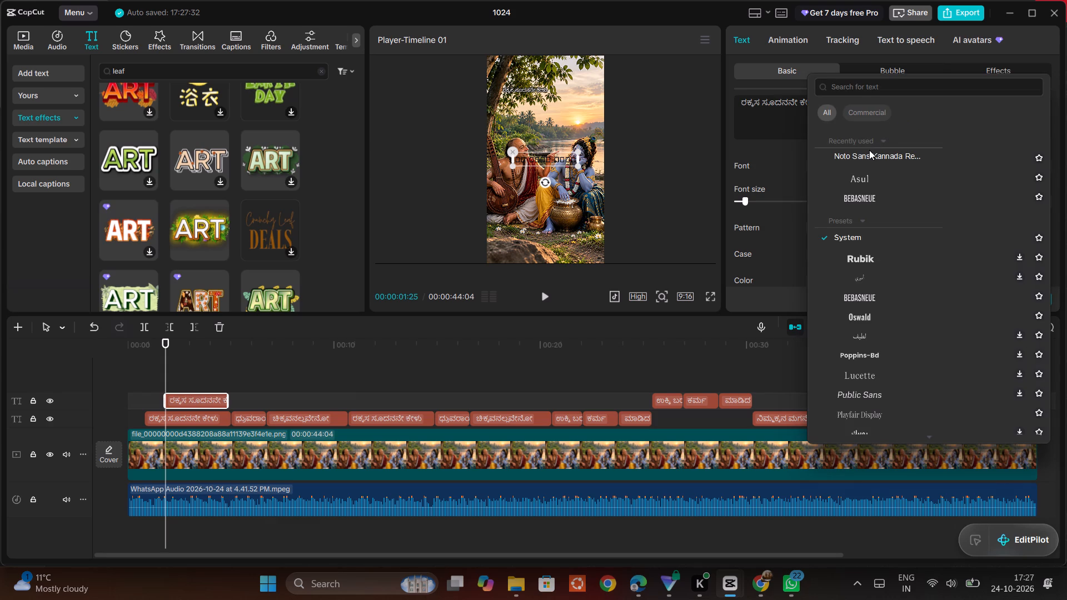
{"action": "left_click", "coordinate": [866, 153]}
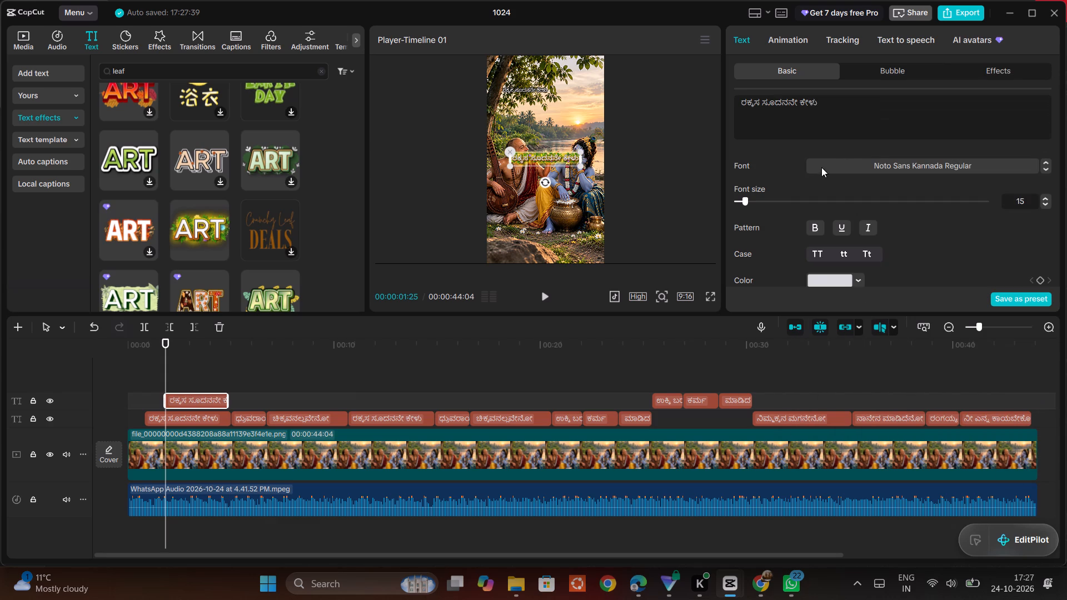
View the frame in full screen to compare the leaf-styled lyric with the plain caption.
{"action": "left_click", "coordinate": [709, 295]}
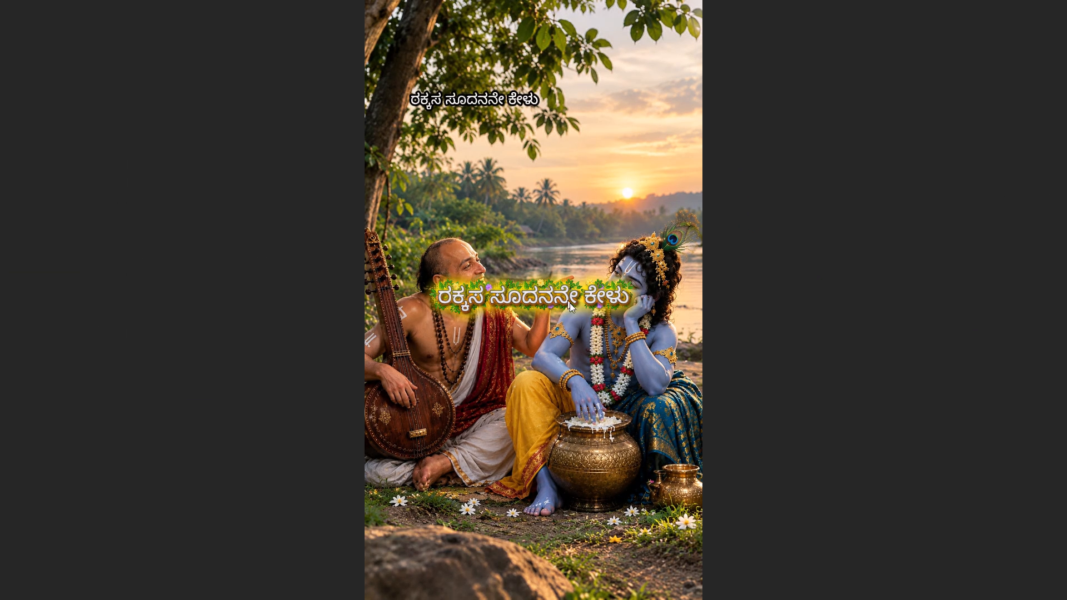
{"action": "left_click", "coordinate": [581, 406]}
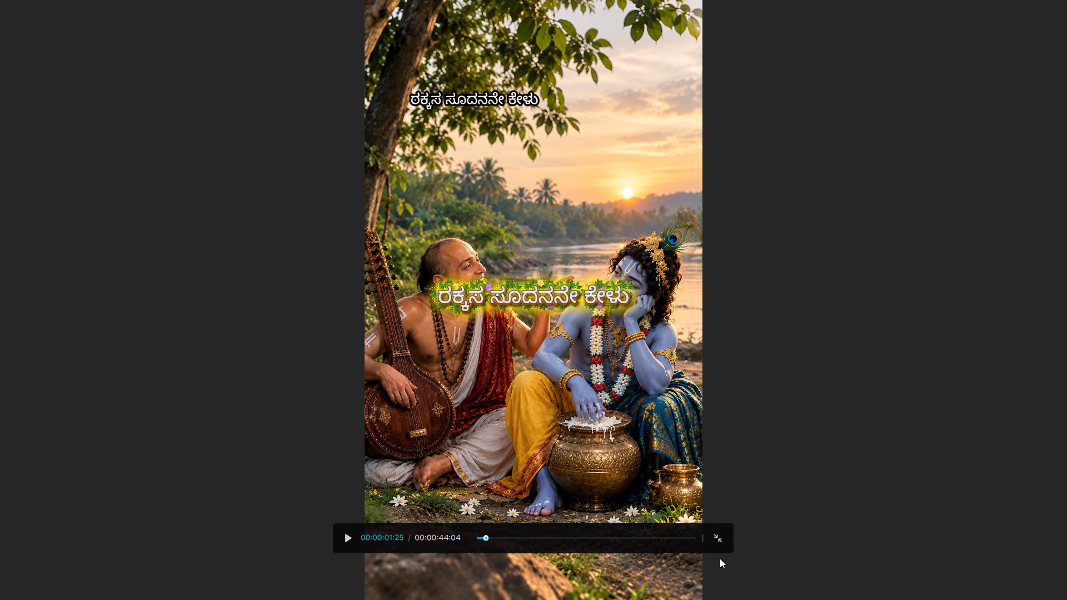
Exit full screen and move the glowing leaf-styled lyric up to sit directly beneath the plain first caption.
{"action": "left_click", "coordinate": [715, 541]}
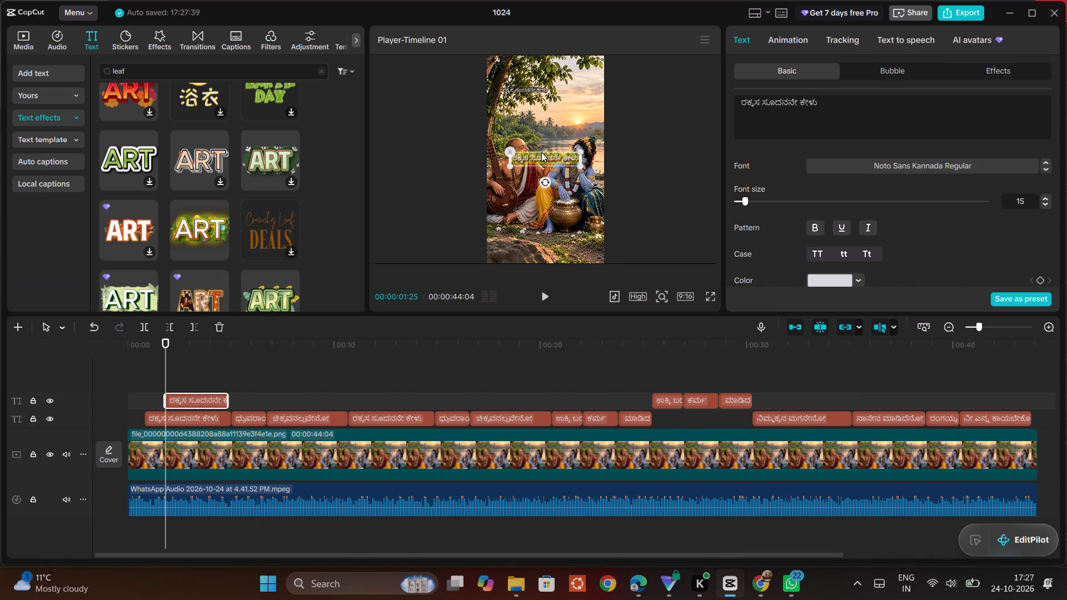
{"action": "left_click", "coordinate": [541, 152]}
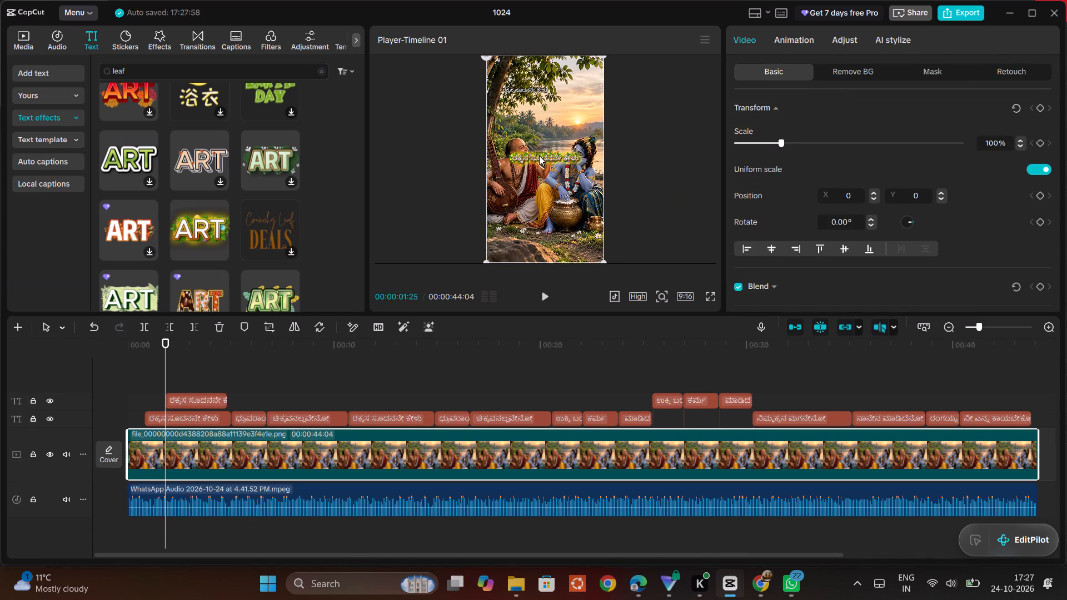
{"action": "left_click", "coordinate": [538, 157]}
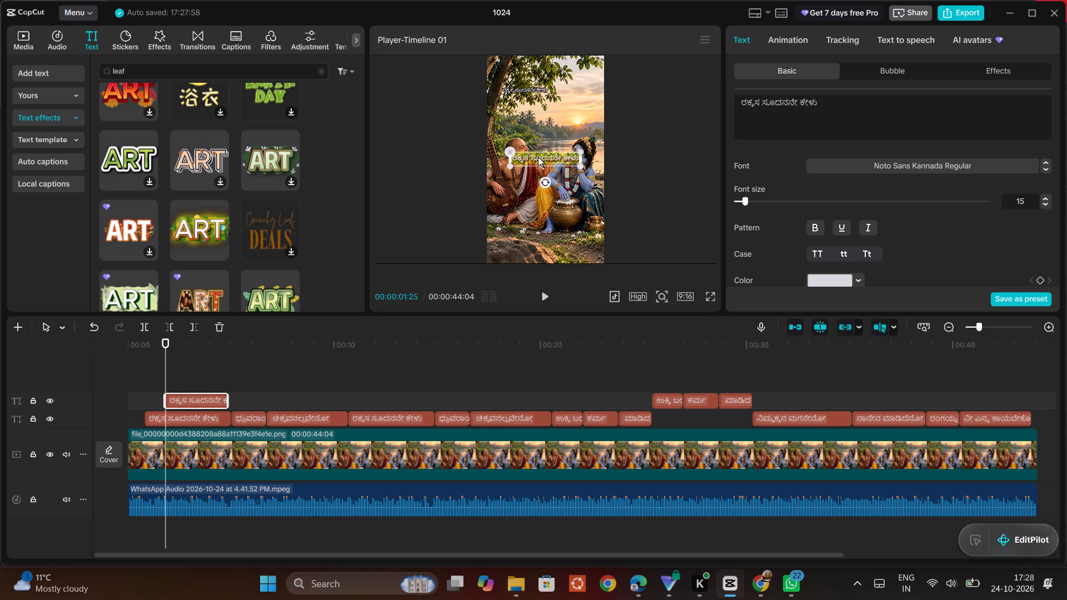
{"action": "left_click_drag", "start_coordinate": [538, 157], "coordinate": [528, 103]}
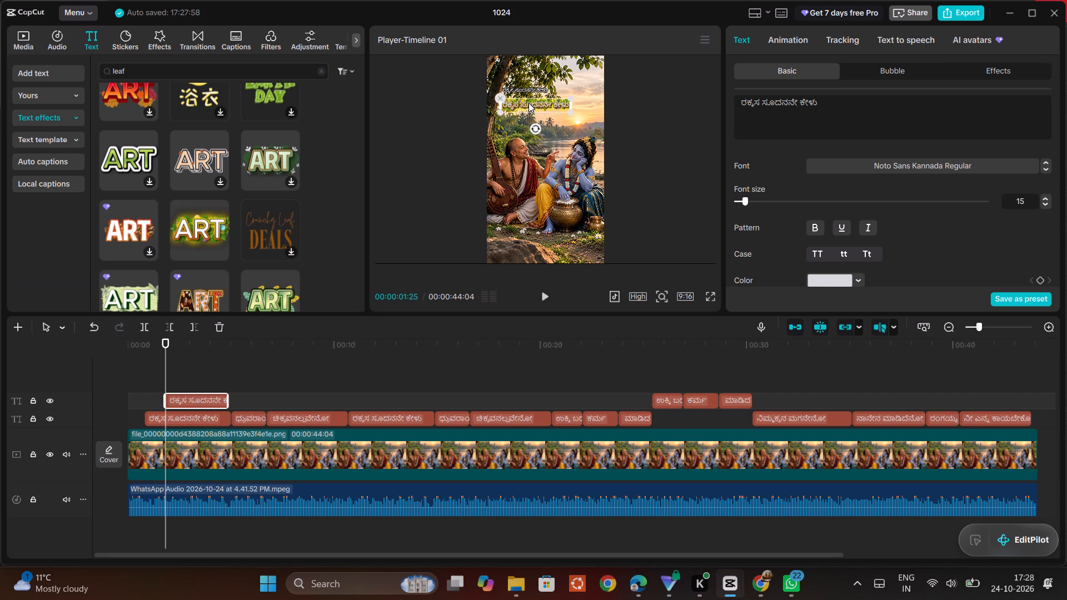
{"action": "left_click_drag", "start_coordinate": [528, 103], "coordinate": [528, 97]}
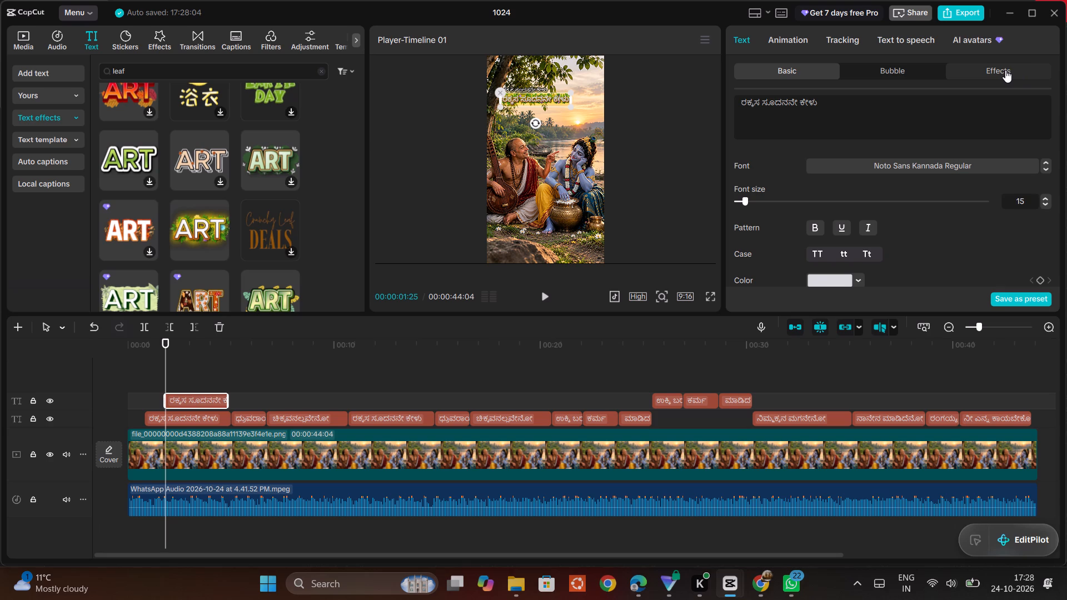
View the frame in full screen to compare the repositioned leaf-styled lyric with the plain caption above it.
{"action": "left_click", "coordinate": [706, 297]}
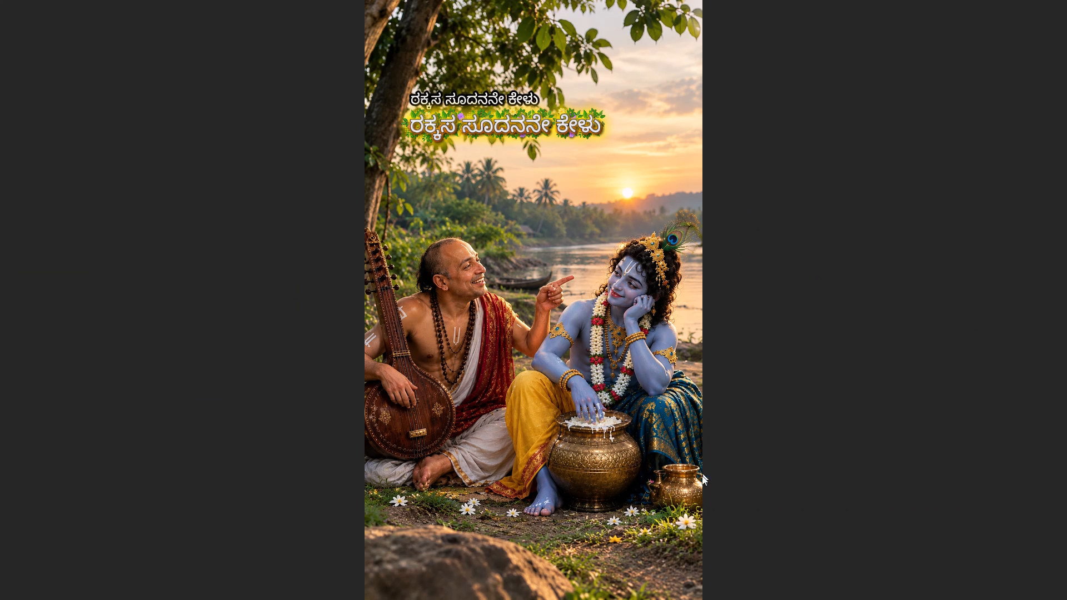
{"action": "left_click", "coordinate": [666, 480]}
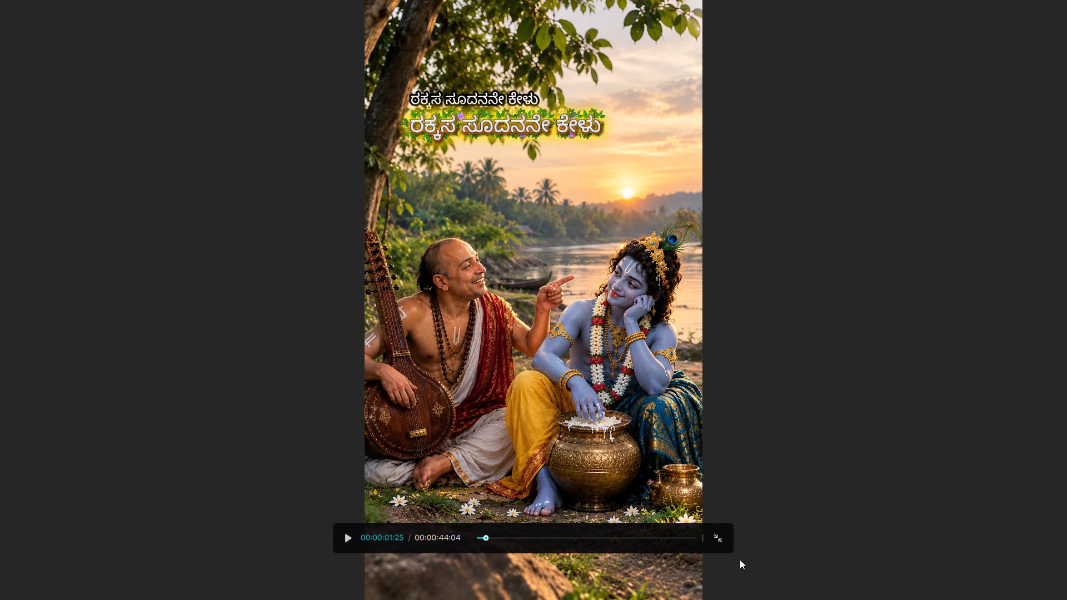
{"action": "left_click", "coordinate": [714, 538]}
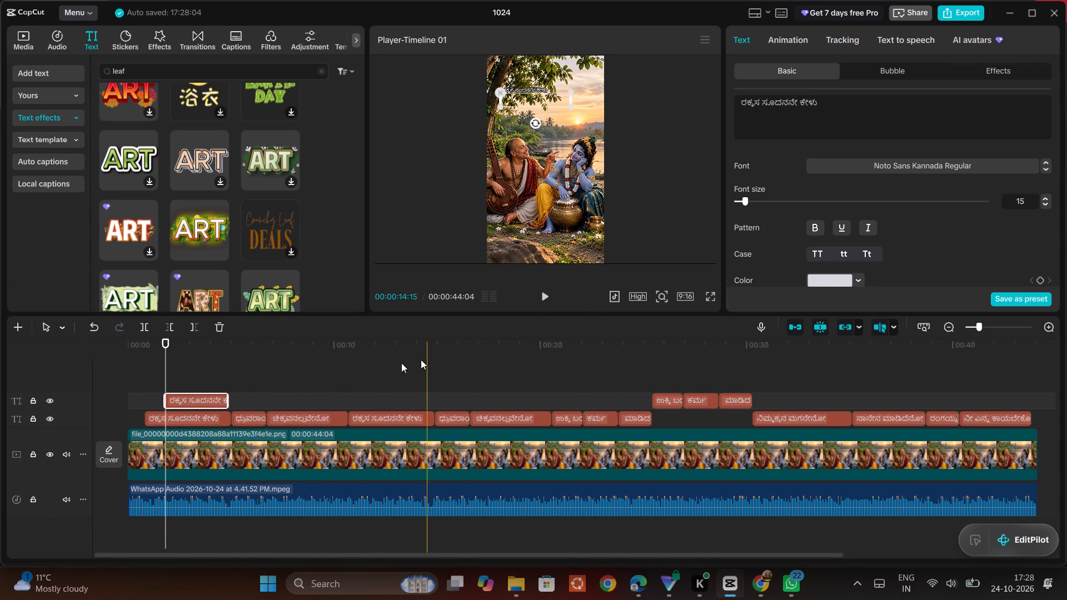
Search the text effects for "leaf" and apply the green Gardening style to the original plain first caption ರಕ್ಕಸ ಸೂದನನೇ ಕೇಳು.
{"action": "left_click", "coordinate": [188, 414]}
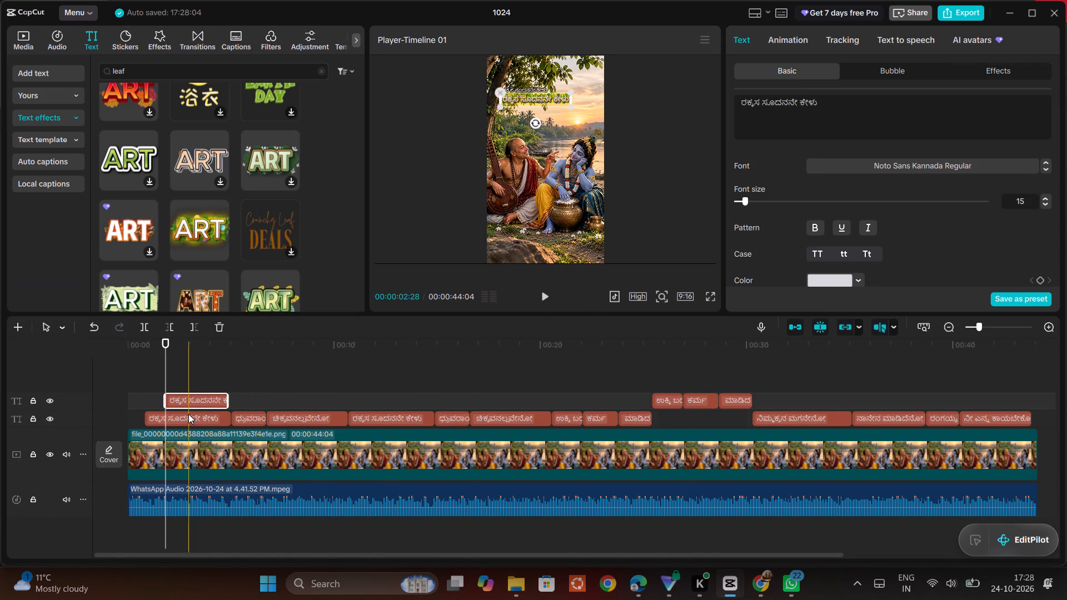
{"action": "left_click", "coordinate": [1001, 73]}
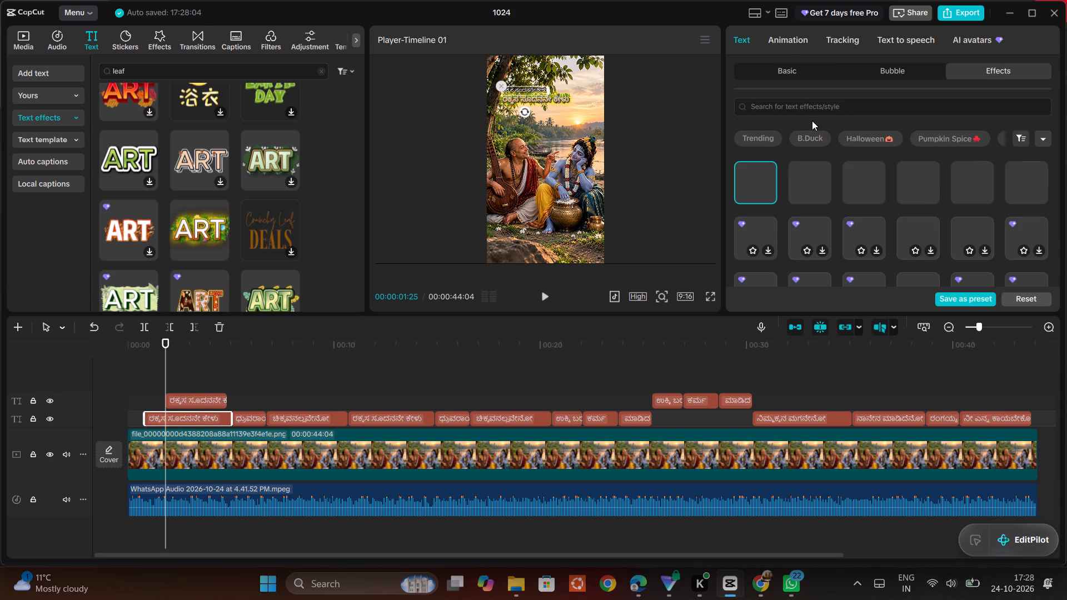
{"action": "left_click", "coordinate": [812, 111]}
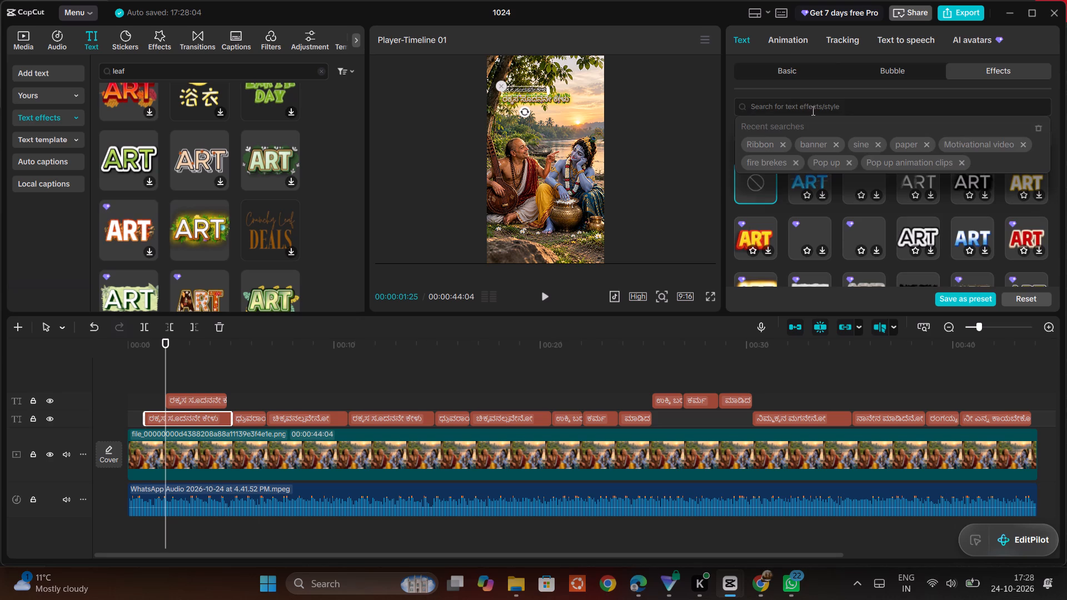
{"action": "type", "text": "leaf"}
{"action": "key", "text": "Return"}
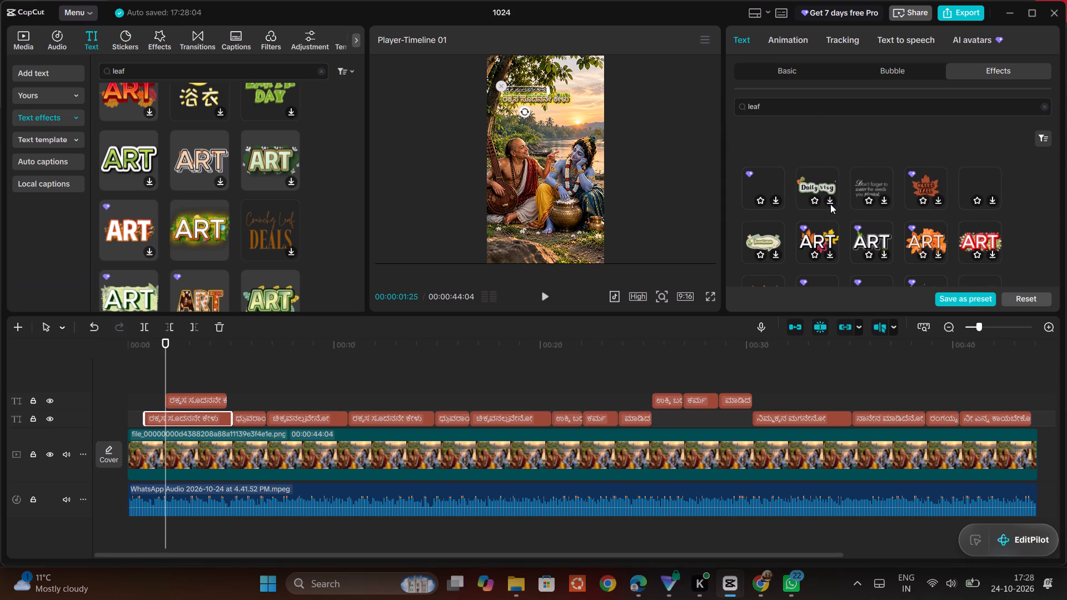
{"action": "scroll", "coordinate": [830, 204], "scroll_direction": "down", "scroll_amount": 1}
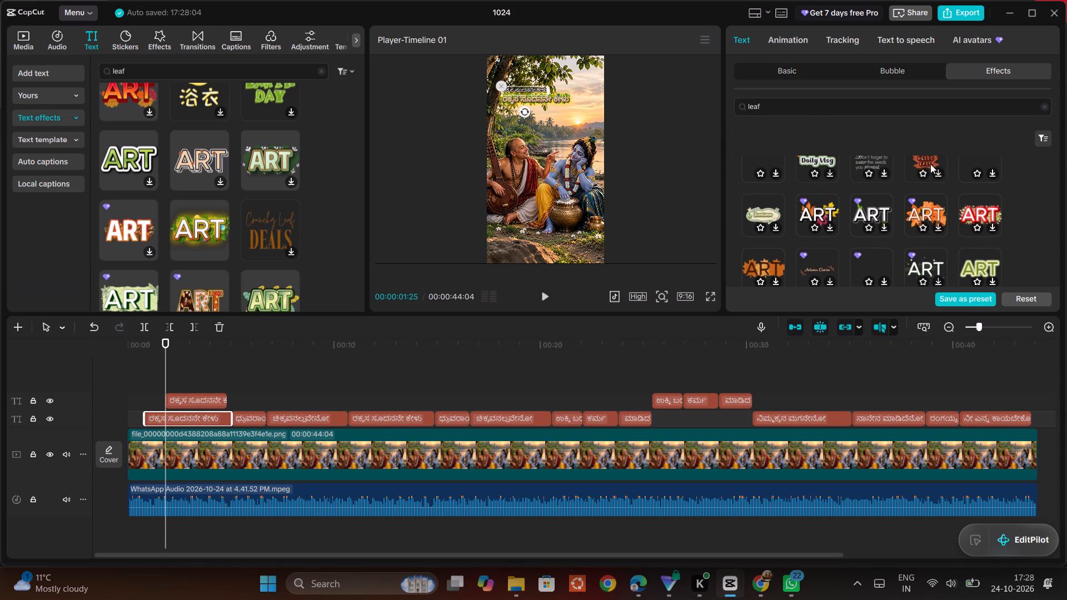
{"action": "scroll", "coordinate": [946, 186], "scroll_direction": "up", "scroll_amount": 1}
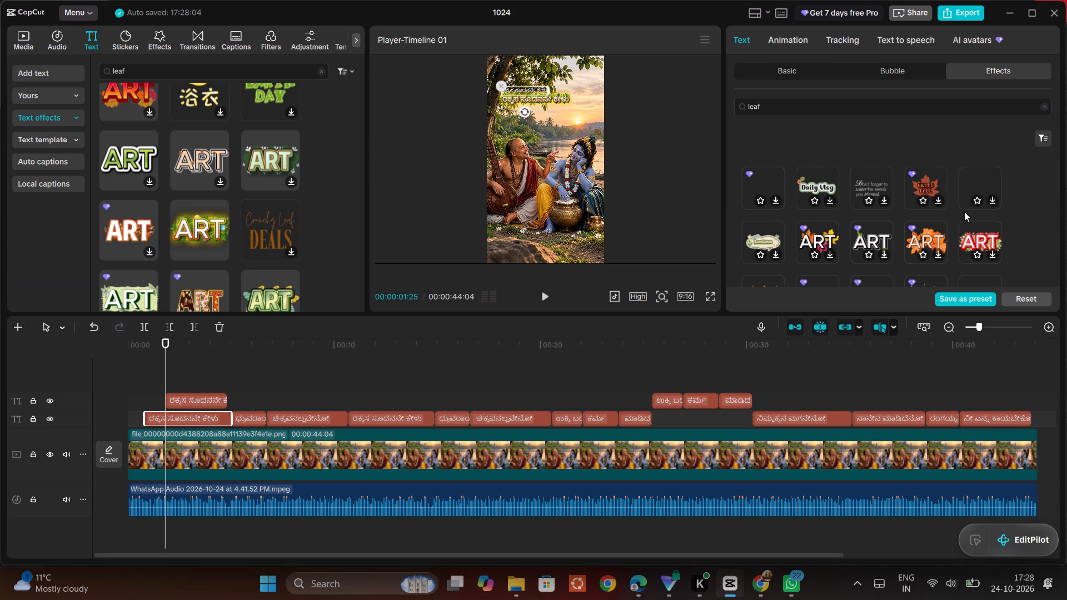
{"action": "scroll", "coordinate": [964, 212], "scroll_direction": "down", "scroll_amount": 1}
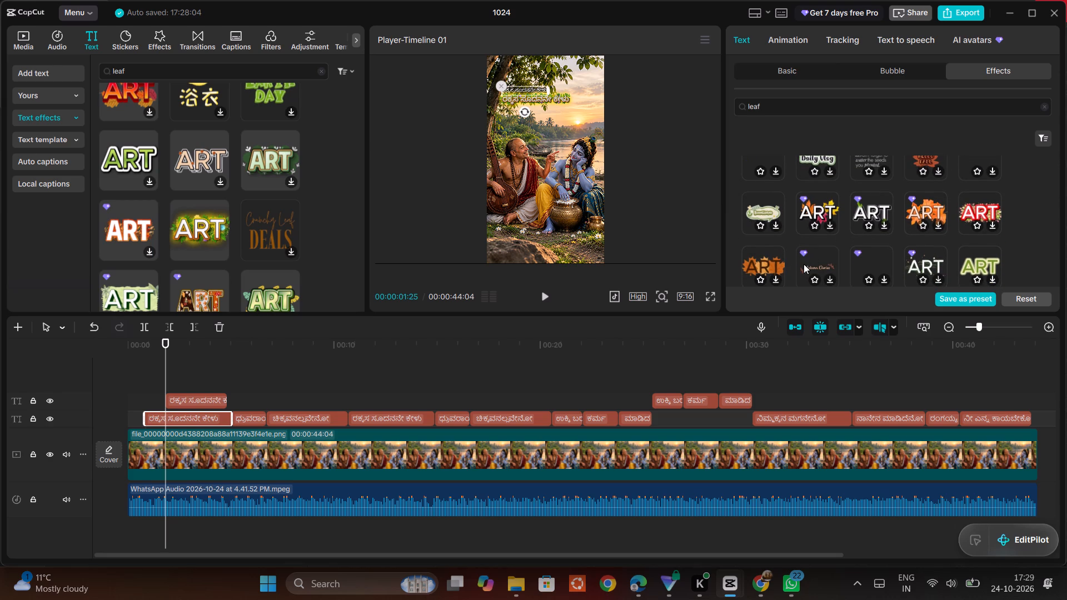
{"action": "scroll", "coordinate": [804, 264], "scroll_direction": "down", "scroll_amount": 1}
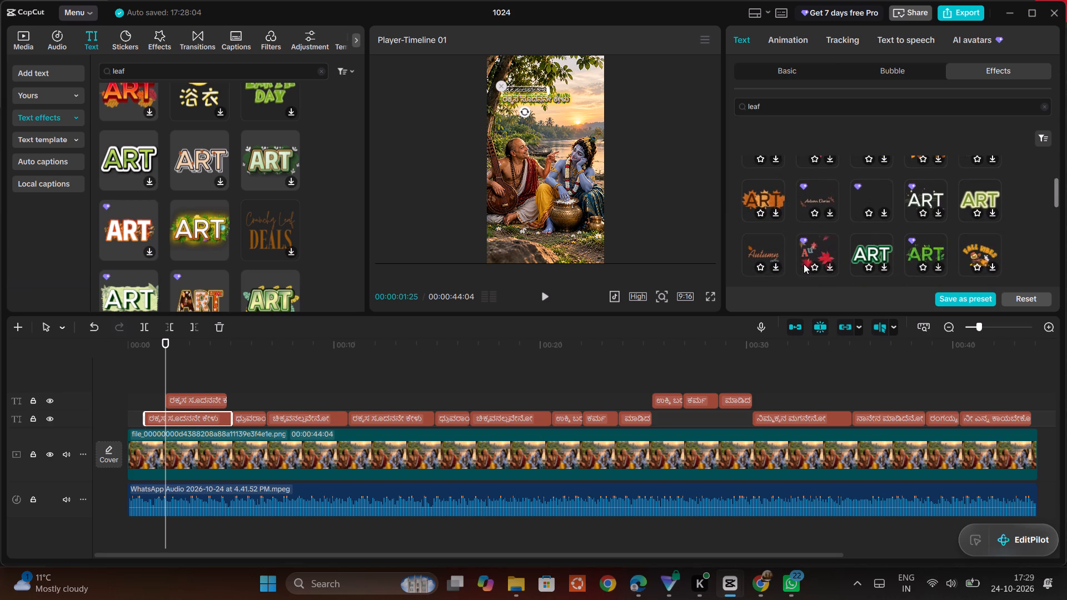
{"action": "scroll", "coordinate": [804, 264], "scroll_direction": "down", "scroll_amount": 1}
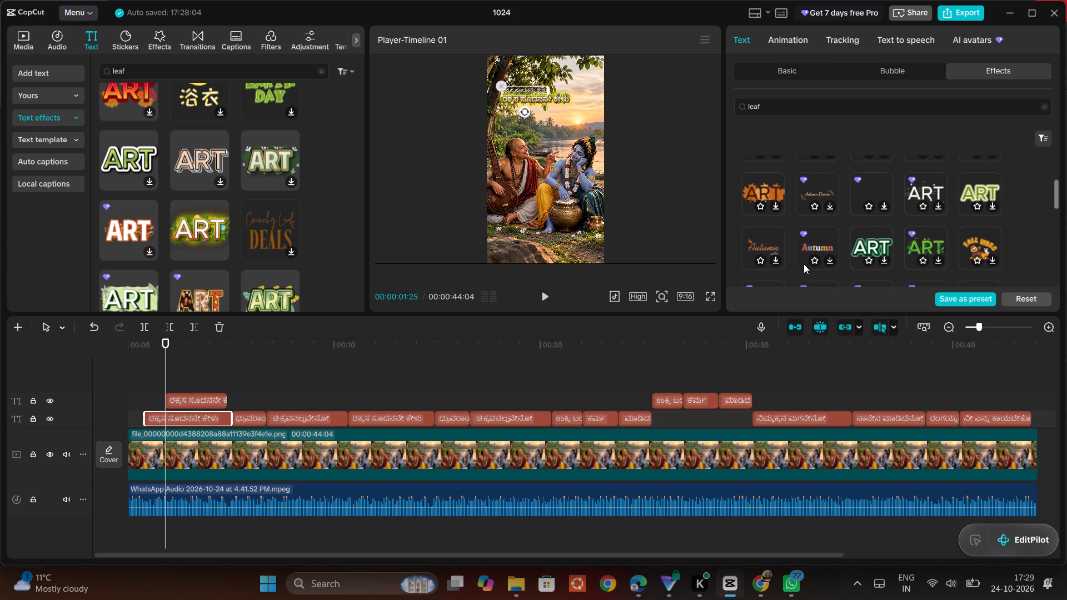
{"action": "scroll", "coordinate": [804, 264], "scroll_direction": "down", "scroll_amount": 1}
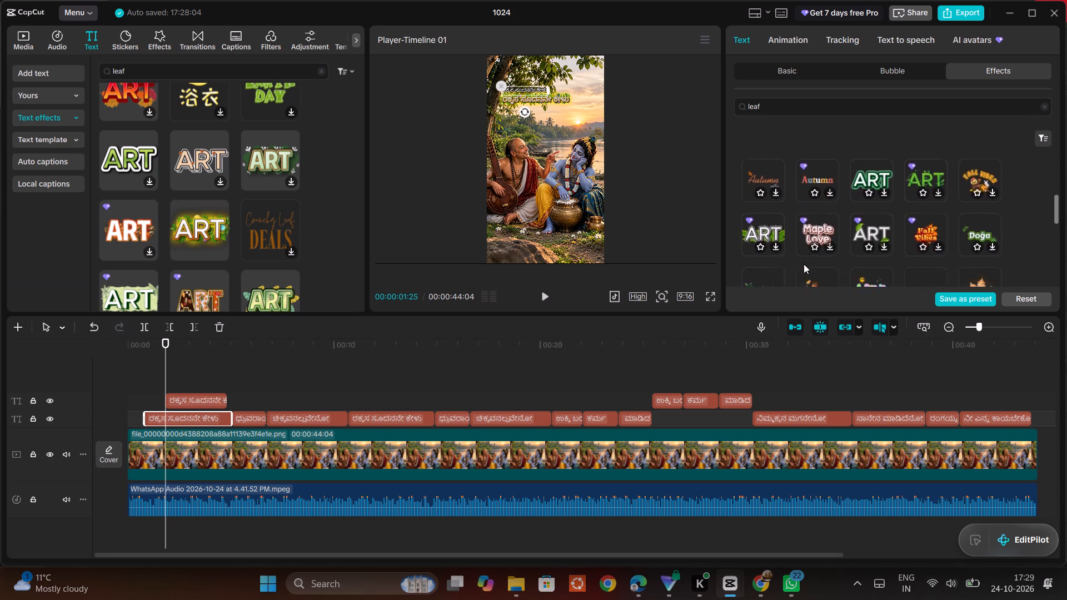
{"action": "scroll", "coordinate": [804, 264], "scroll_direction": "down", "scroll_amount": 1}
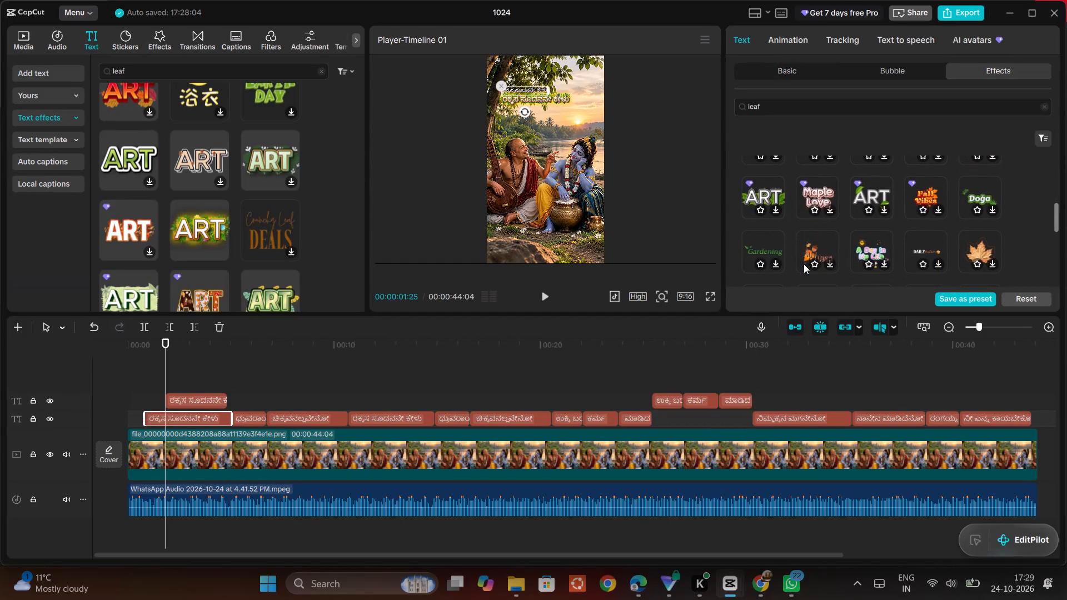
{"action": "triple_click", "coordinate": [775, 263]}
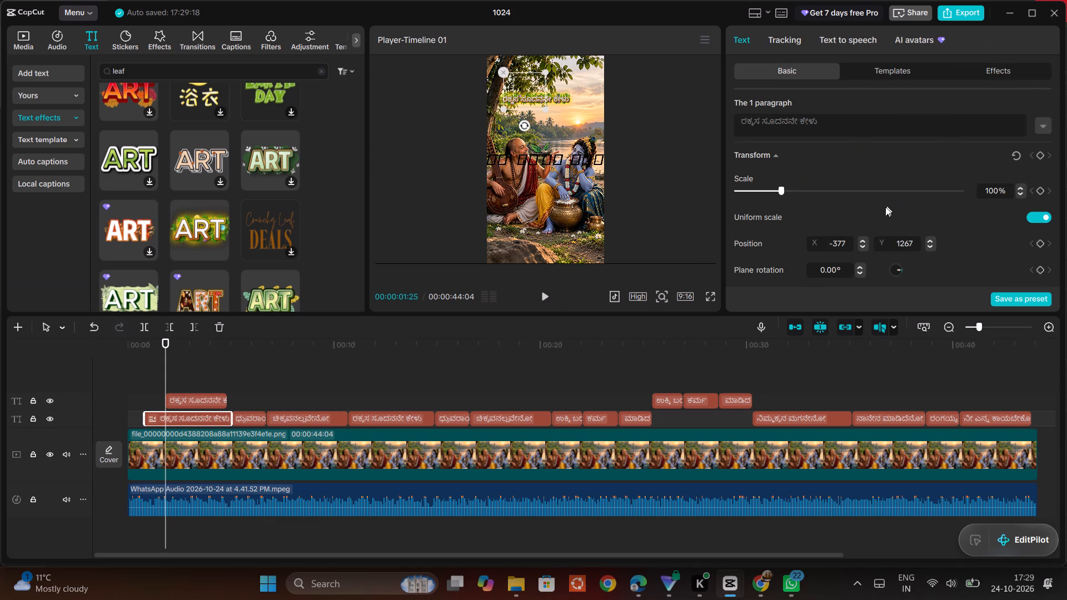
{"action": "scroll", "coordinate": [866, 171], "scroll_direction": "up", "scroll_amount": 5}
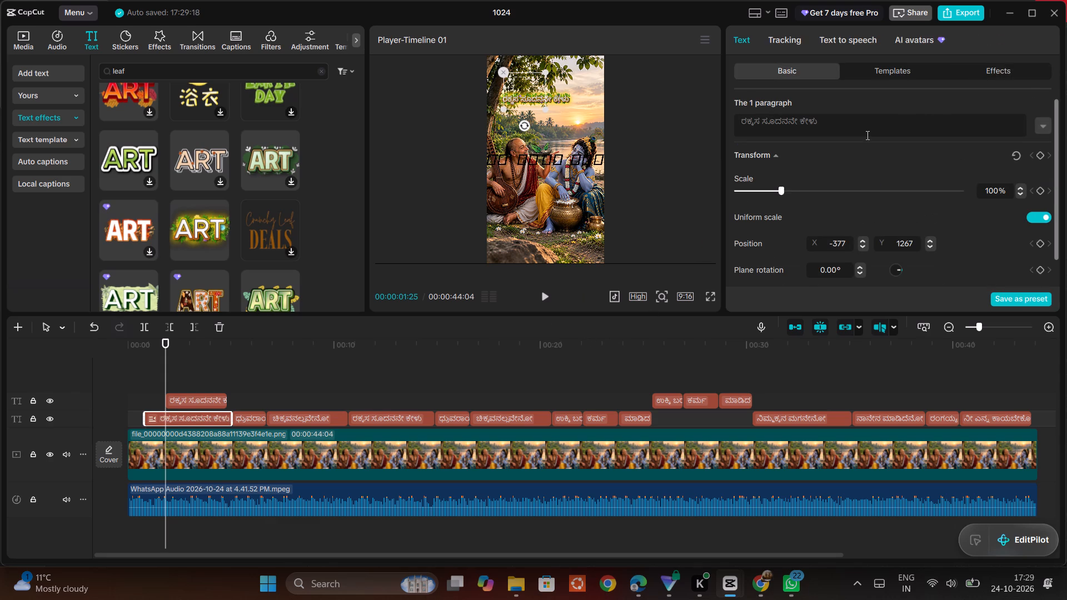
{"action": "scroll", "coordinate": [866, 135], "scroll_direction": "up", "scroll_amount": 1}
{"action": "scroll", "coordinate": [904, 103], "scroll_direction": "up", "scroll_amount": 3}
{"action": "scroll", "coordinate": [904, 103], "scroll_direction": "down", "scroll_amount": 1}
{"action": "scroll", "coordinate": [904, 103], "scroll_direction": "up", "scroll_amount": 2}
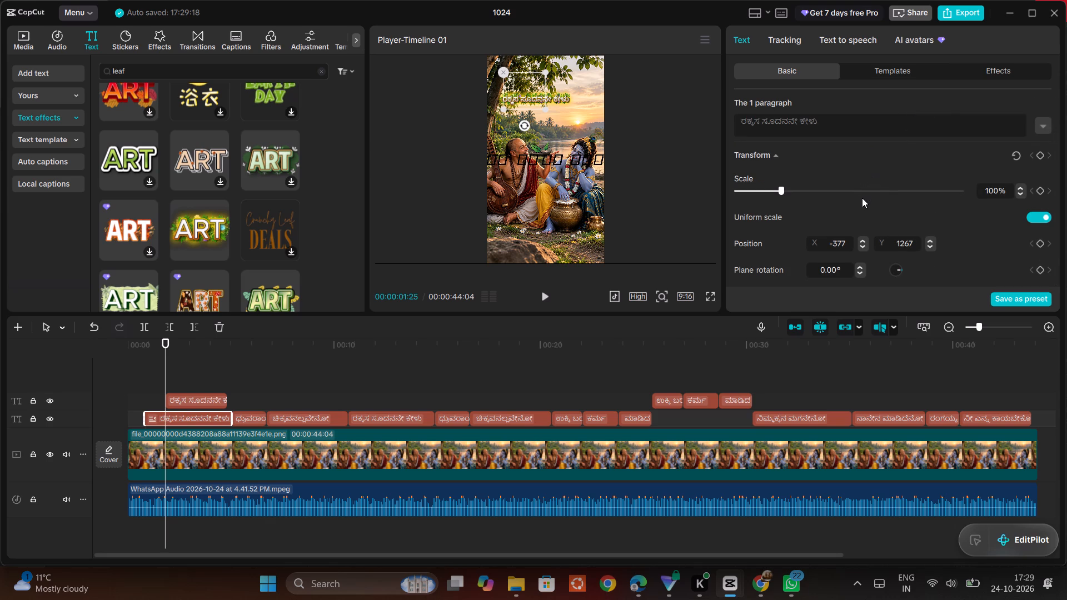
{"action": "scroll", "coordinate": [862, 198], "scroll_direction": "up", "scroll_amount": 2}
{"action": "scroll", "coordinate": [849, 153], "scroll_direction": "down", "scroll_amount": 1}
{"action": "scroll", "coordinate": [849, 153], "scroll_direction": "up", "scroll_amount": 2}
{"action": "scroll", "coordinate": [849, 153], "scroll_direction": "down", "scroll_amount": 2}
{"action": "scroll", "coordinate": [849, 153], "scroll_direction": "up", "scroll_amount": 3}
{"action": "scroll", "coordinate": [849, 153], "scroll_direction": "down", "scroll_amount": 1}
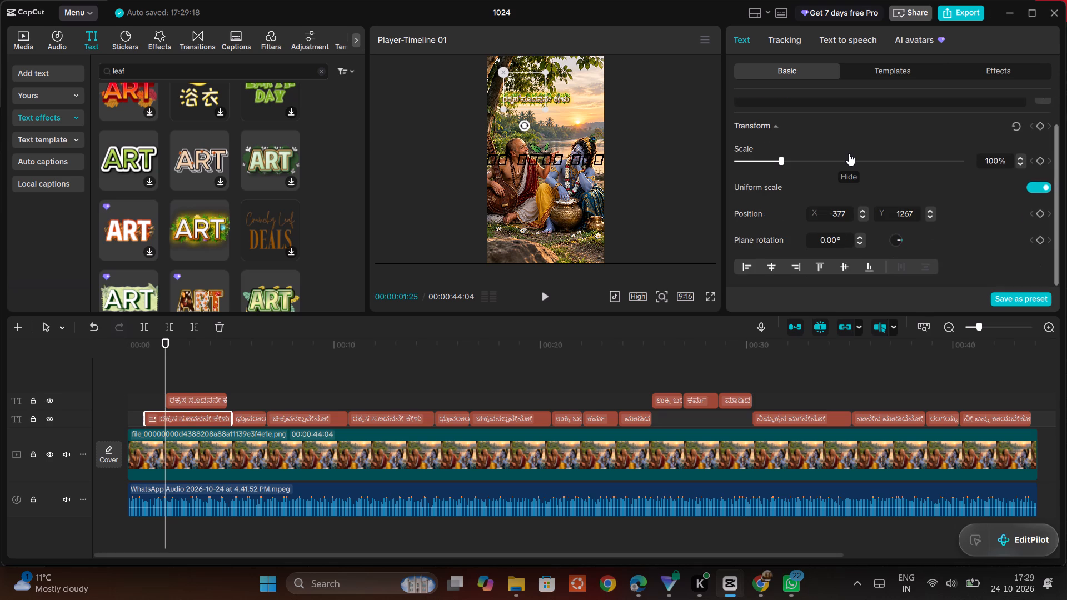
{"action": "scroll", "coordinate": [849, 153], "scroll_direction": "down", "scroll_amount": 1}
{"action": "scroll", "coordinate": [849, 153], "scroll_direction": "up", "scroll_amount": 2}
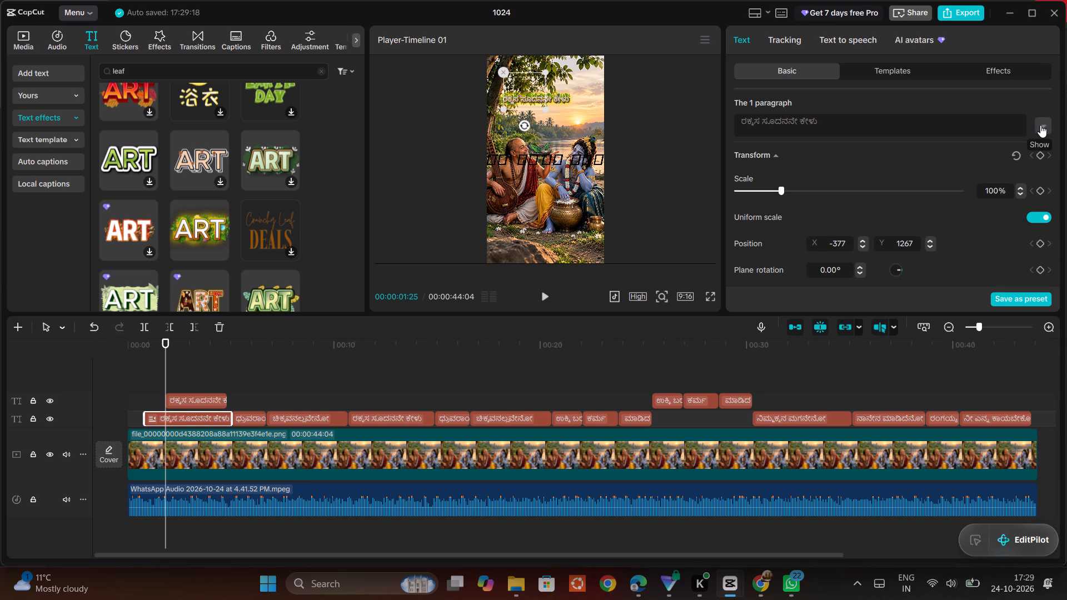
Set the font of the Gardening-styled first caption to Noto Sans Kannada Regular.
{"action": "left_click", "coordinate": [1040, 125]}
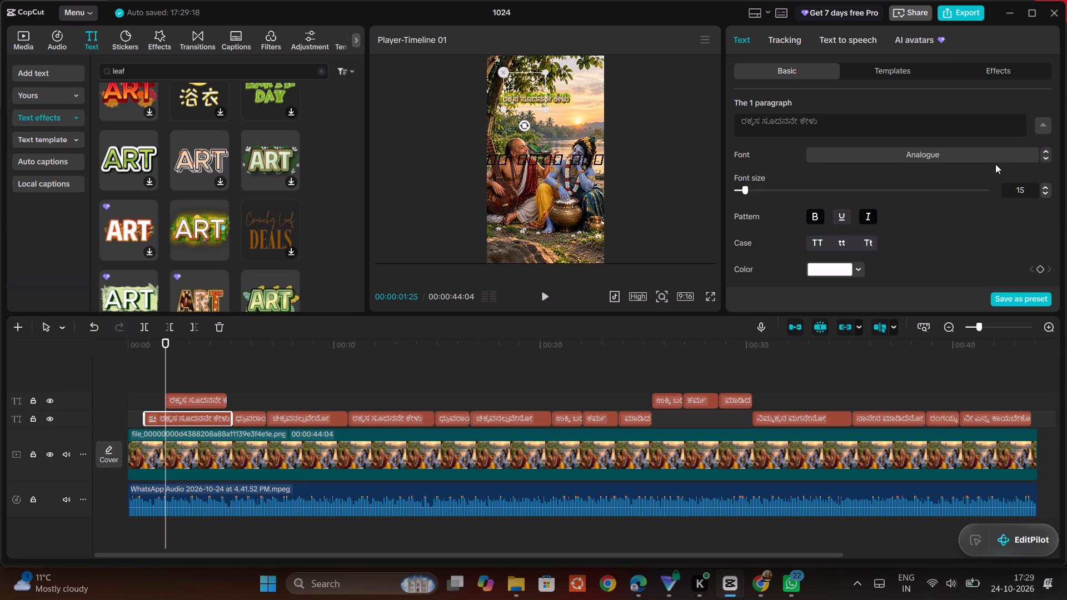
{"action": "left_click", "coordinate": [995, 155]}
{"action": "scroll", "coordinate": [923, 151], "scroll_direction": "up", "scroll_amount": 17}
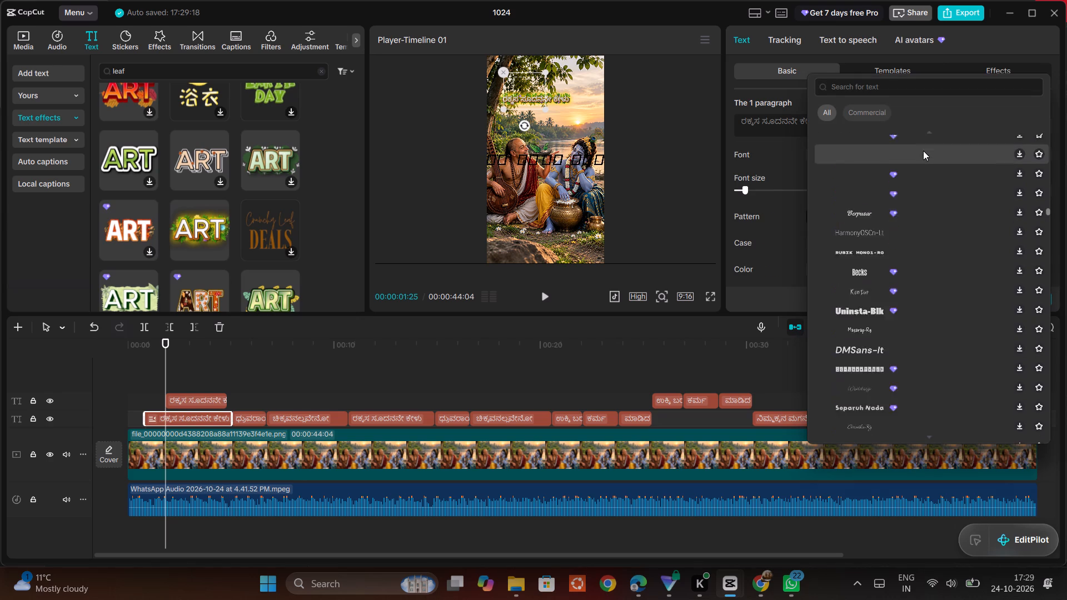
{"action": "scroll", "coordinate": [923, 151], "scroll_direction": "up", "scroll_amount": 9}
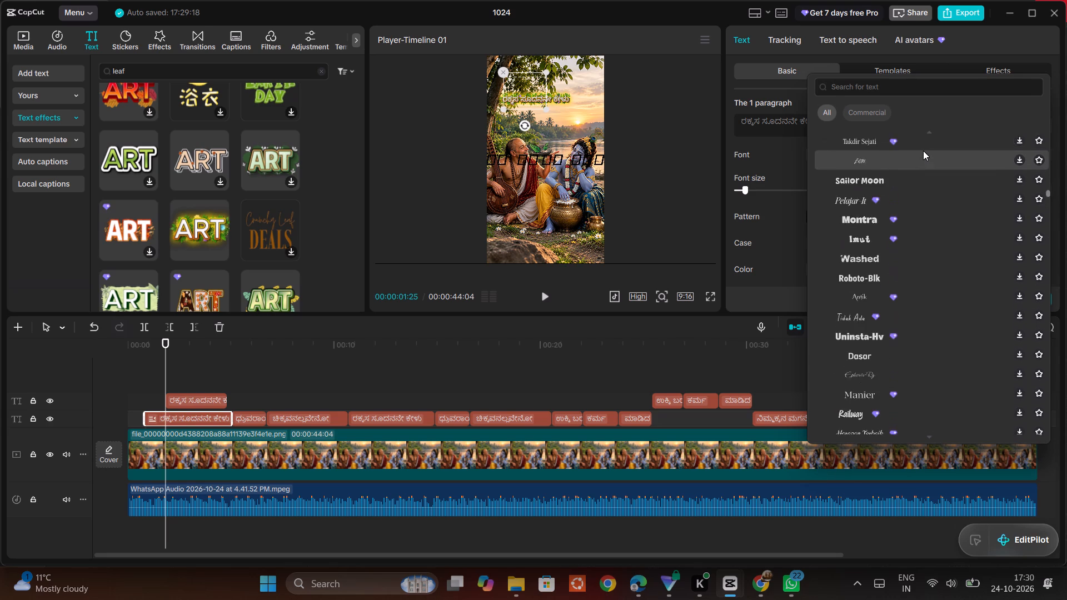
{"action": "scroll", "coordinate": [923, 151], "scroll_direction": "up", "scroll_amount": 8}
{"action": "scroll", "coordinate": [923, 151], "scroll_direction": "up", "scroll_amount": 13}
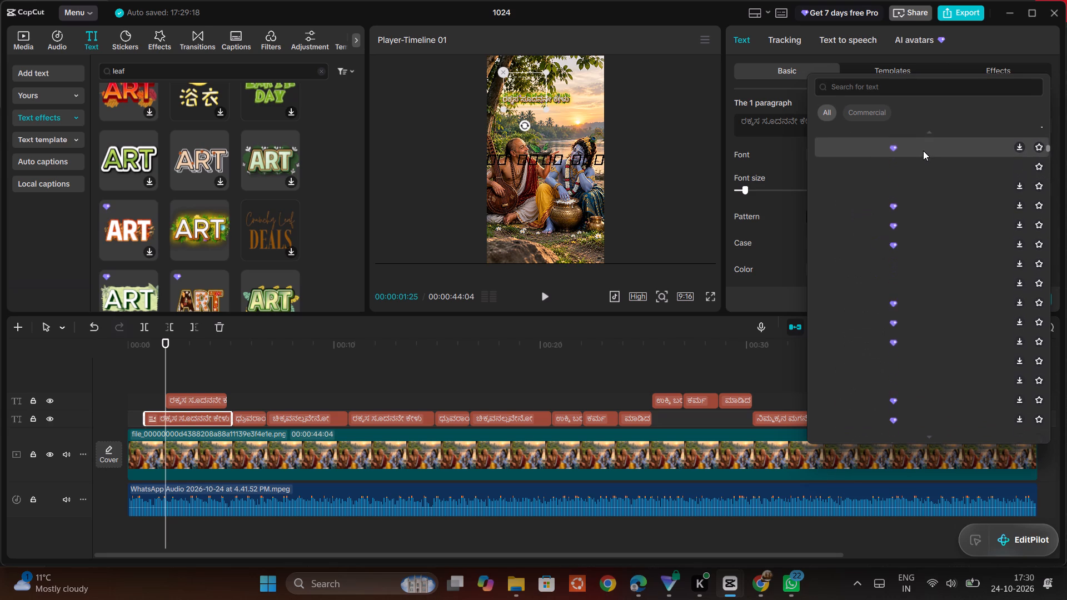
{"action": "scroll", "coordinate": [923, 151], "scroll_direction": "up", "scroll_amount": 20}
{"action": "scroll", "coordinate": [923, 151], "scroll_direction": "up", "scroll_amount": 20}
{"action": "scroll", "coordinate": [923, 151], "scroll_direction": "up", "scroll_amount": 9}
{"action": "left_click", "coordinate": [923, 151]}
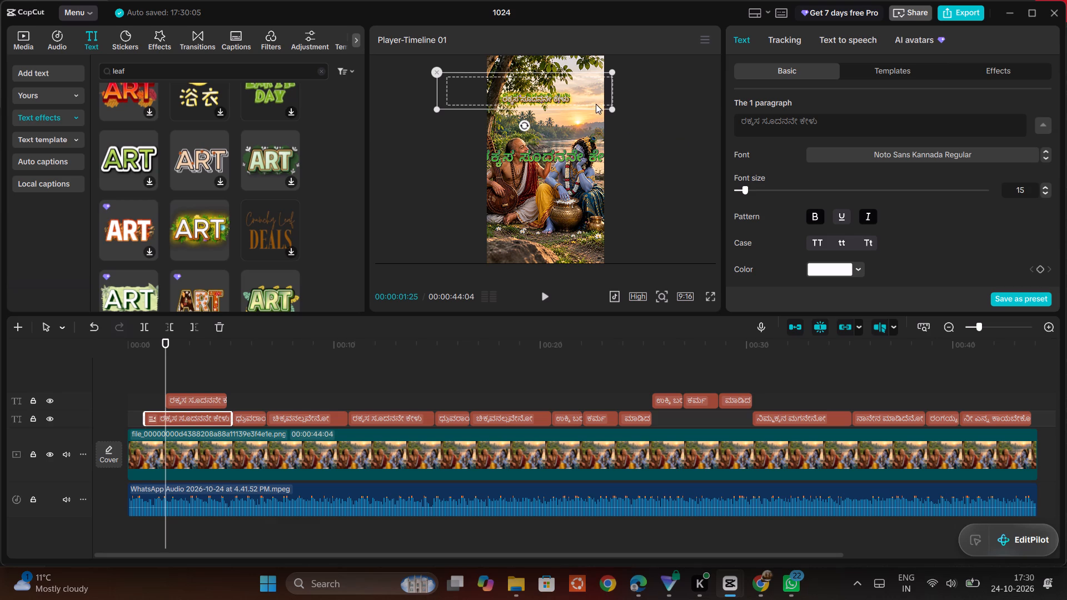
Shrink the Gardening-styled first caption to about the glowing leaf-styled lyric's width and position it directly above that lyric.
{"action": "left_click_drag", "start_coordinate": [610, 105], "coordinate": [582, 98]}
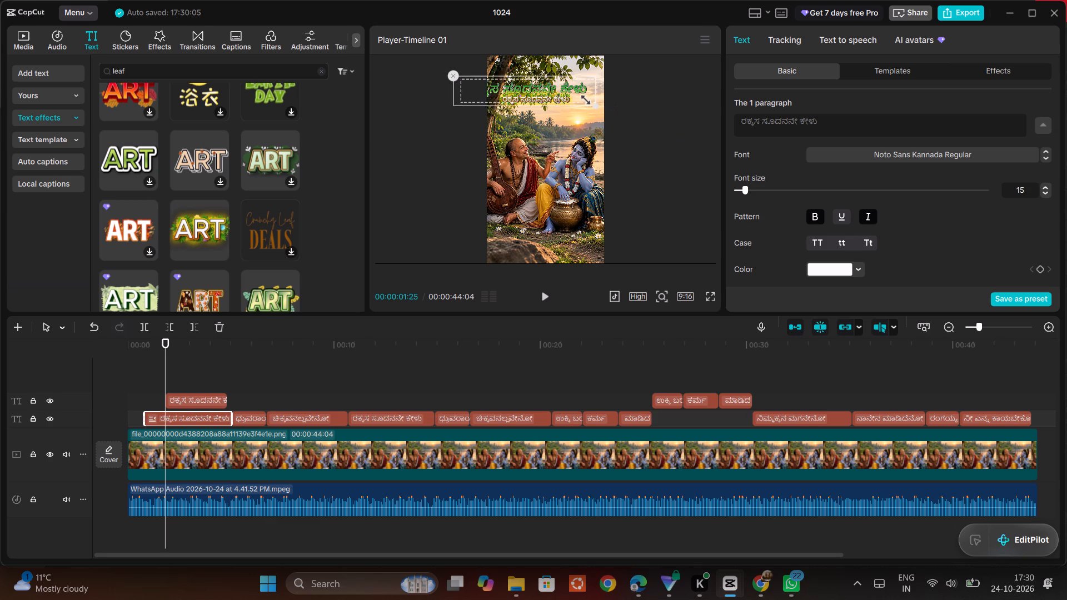
{"action": "left_click_drag", "start_coordinate": [582, 98], "coordinate": [535, 85]}
{"action": "left_click_drag", "start_coordinate": [512, 92], "coordinate": [529, 92]}
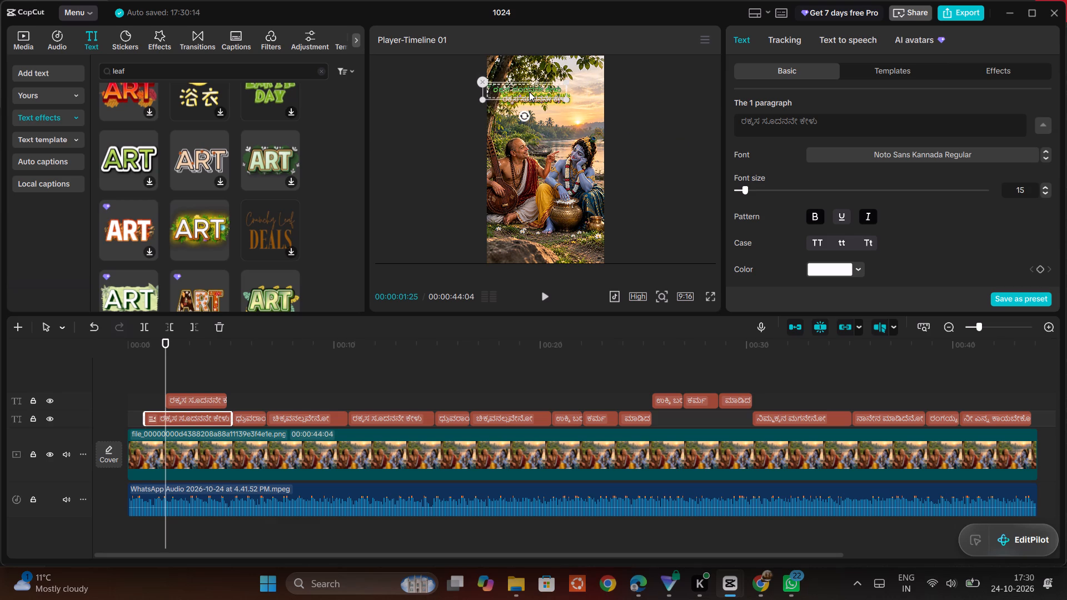
{"action": "left_click_drag", "start_coordinate": [529, 92], "coordinate": [526, 92]}
{"action": "left_click_drag", "start_coordinate": [526, 92], "coordinate": [537, 94]}
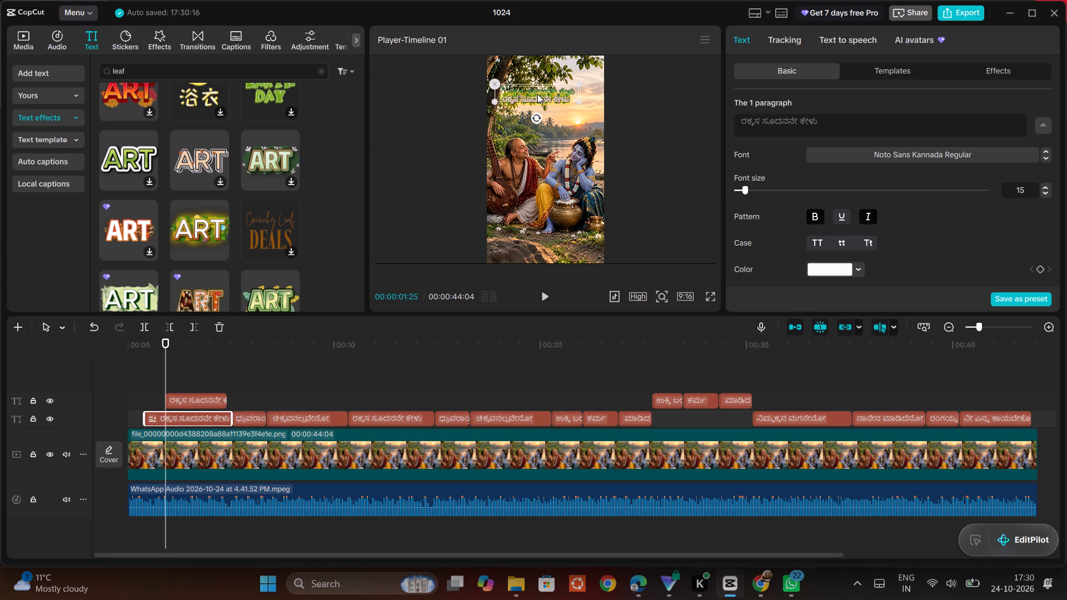
{"action": "left_click_drag", "start_coordinate": [537, 94], "coordinate": [544, 89]}
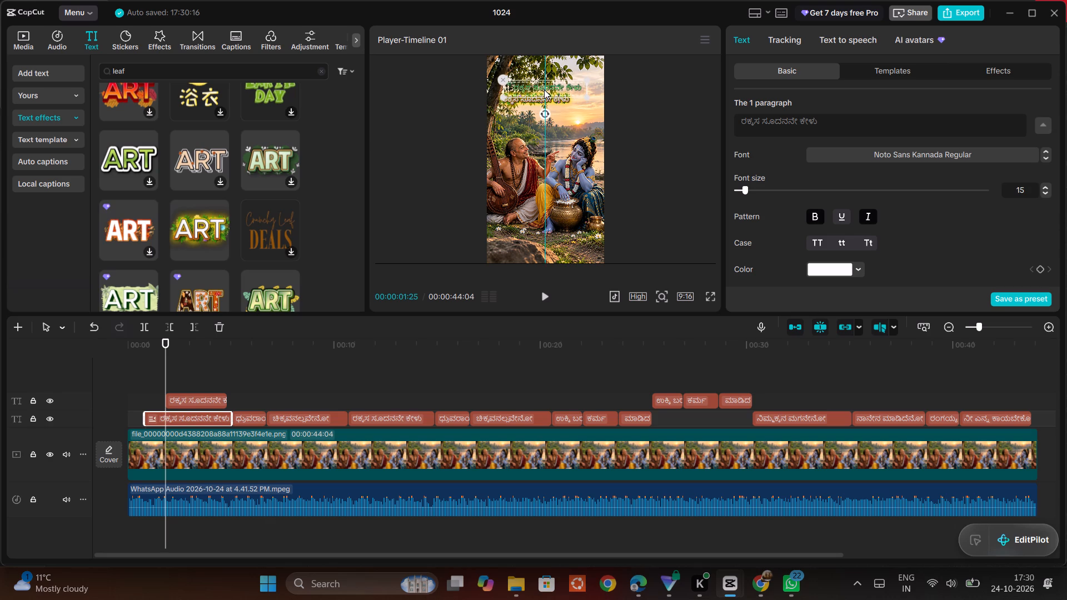
{"action": "left_click_drag", "start_coordinate": [544, 89], "coordinate": [544, 89]}
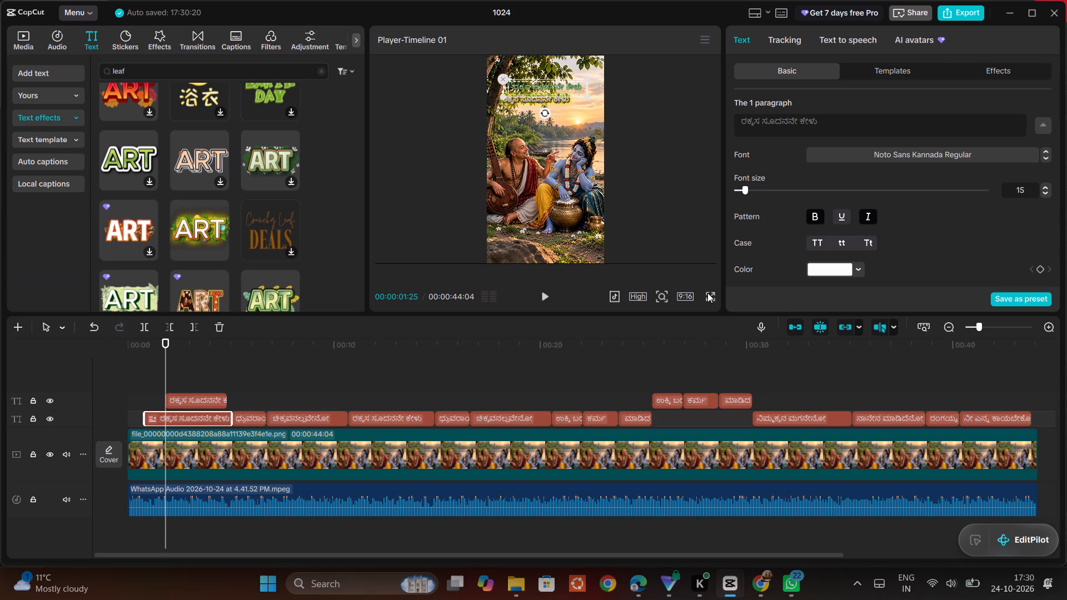
Play the video from the start in full screen to check the two styled captions, and return the playhead to 00:00:01:25.
{"action": "left_click", "coordinate": [707, 294]}
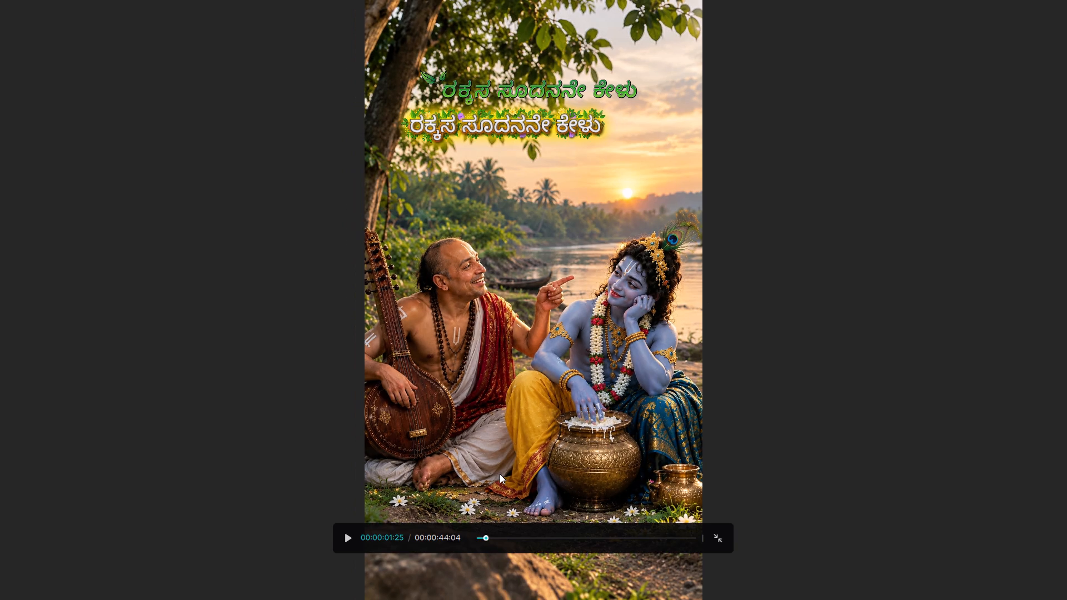
{"action": "left_click", "coordinate": [477, 539]}
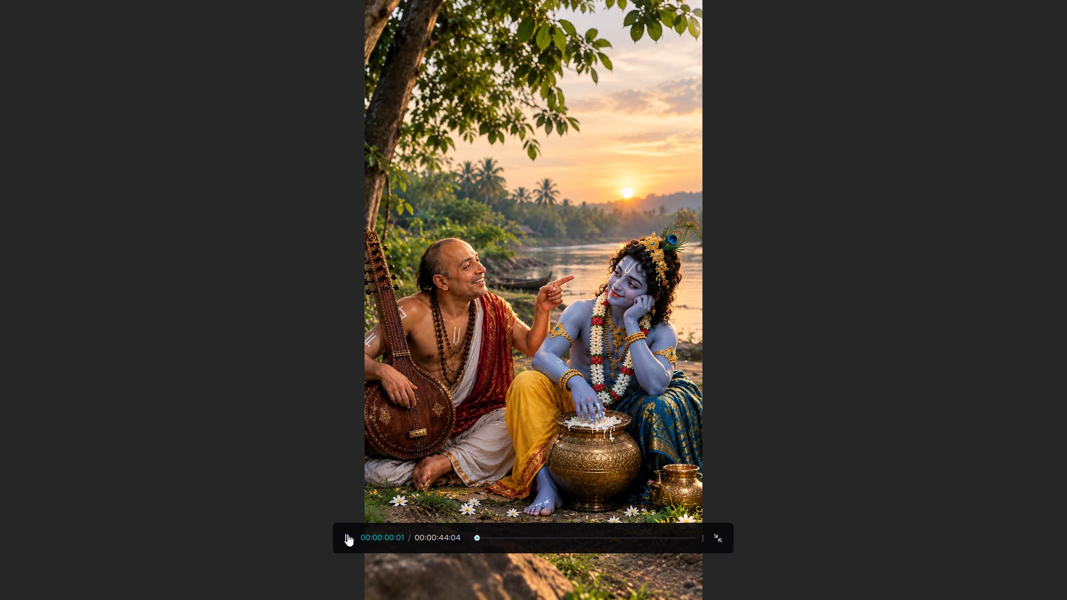
{"action": "left_click", "coordinate": [347, 534]}
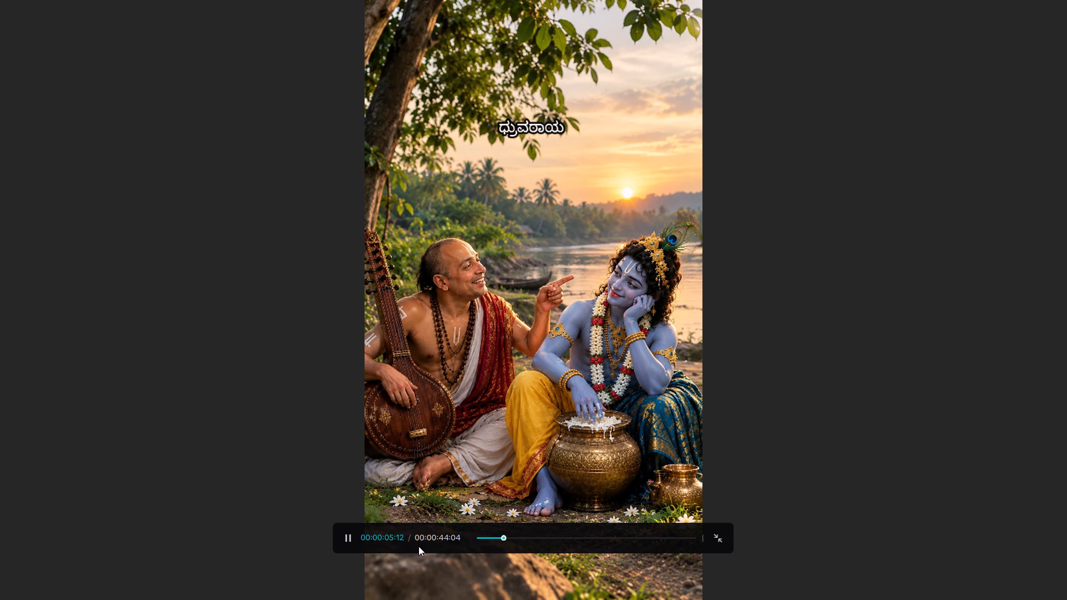
{"action": "left_click", "coordinate": [717, 538]}
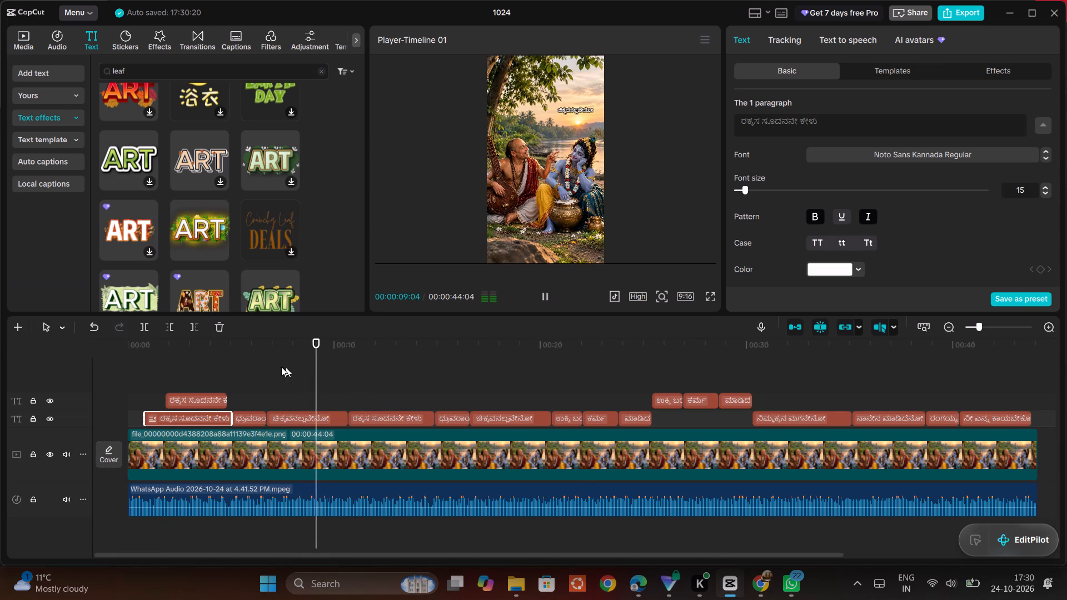
{"action": "left_click", "coordinate": [208, 373]}
{"action": "left_click_drag", "start_coordinate": [208, 373], "coordinate": [180, 377]}
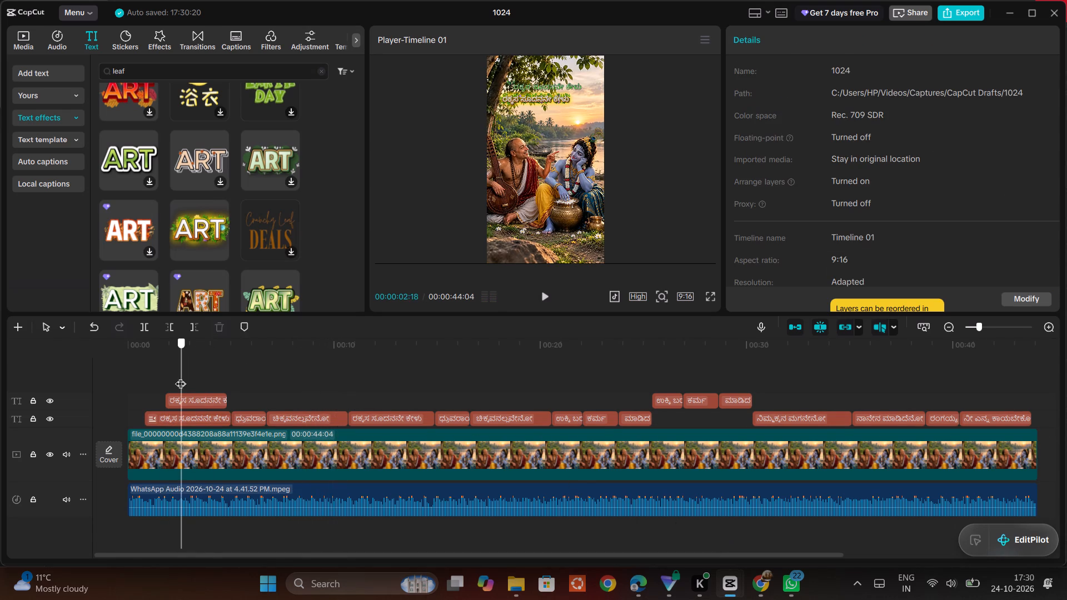
{"action": "left_click_drag", "start_coordinate": [180, 377], "coordinate": [168, 381]}
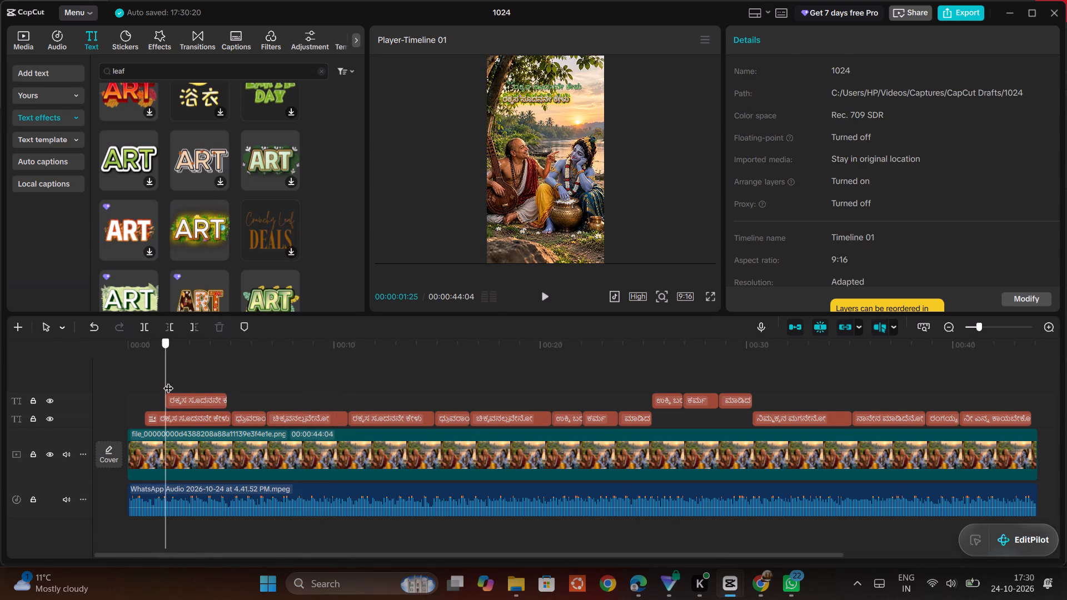
{"action": "left_click_drag", "start_coordinate": [168, 381], "coordinate": [169, 382]}
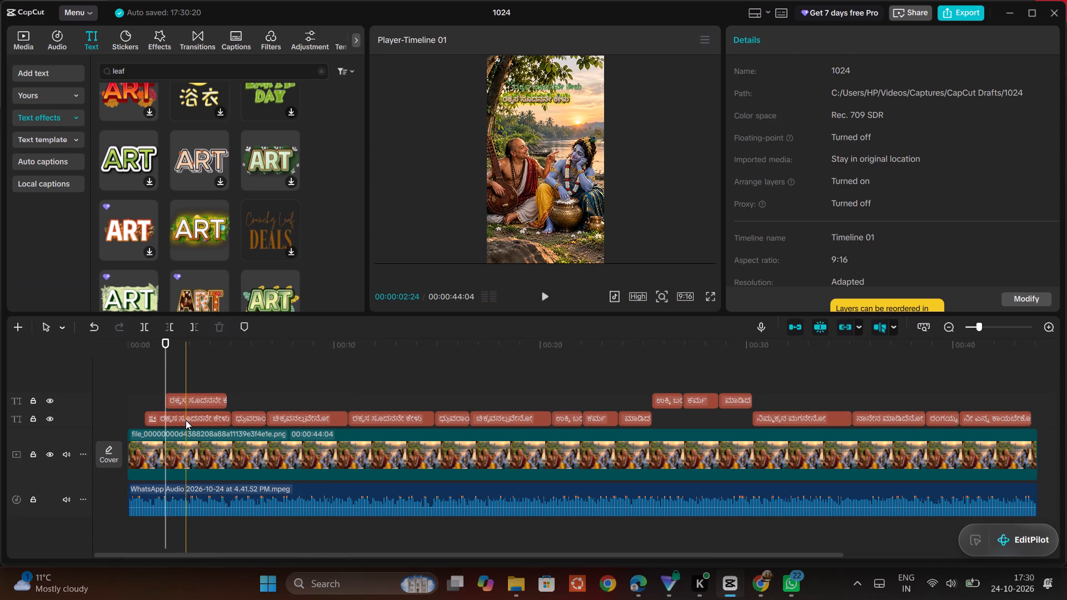
Browse the "leaf" text effects for the glowing leaf-styled lyric on the upper text track, looking for alternative leaf designs.
{"action": "left_click", "coordinate": [186, 420]}
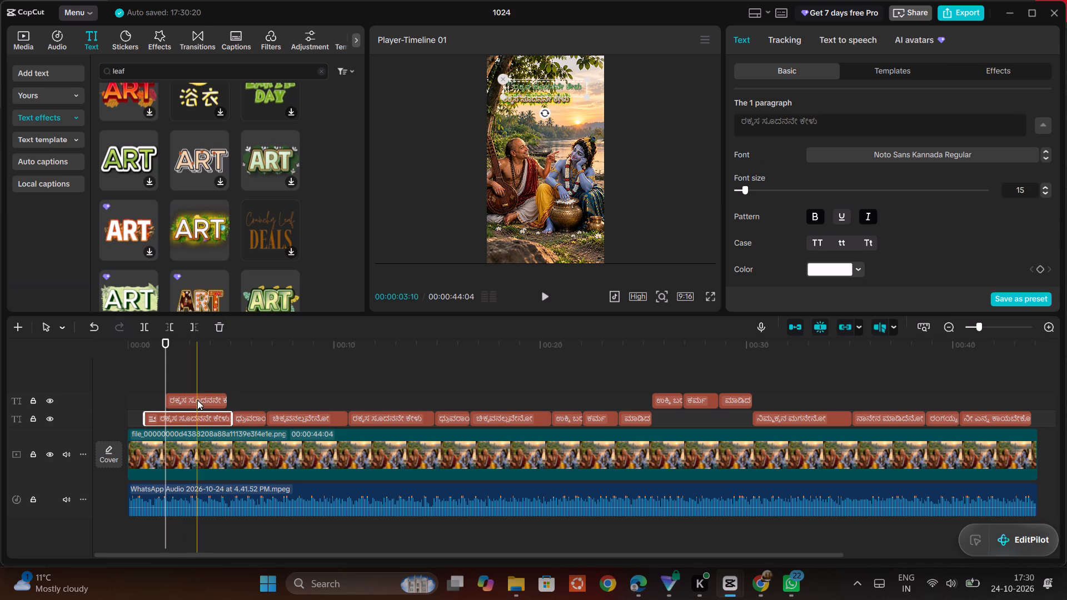
{"action": "left_click", "coordinate": [200, 394]}
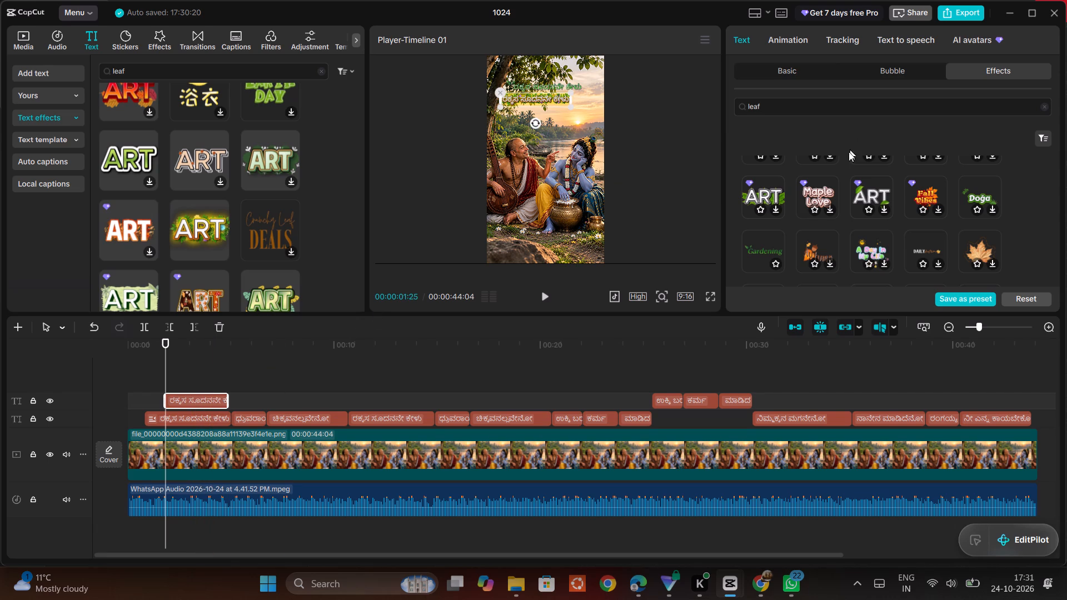
{"action": "scroll", "coordinate": [831, 197], "scroll_direction": "down", "scroll_amount": 1}
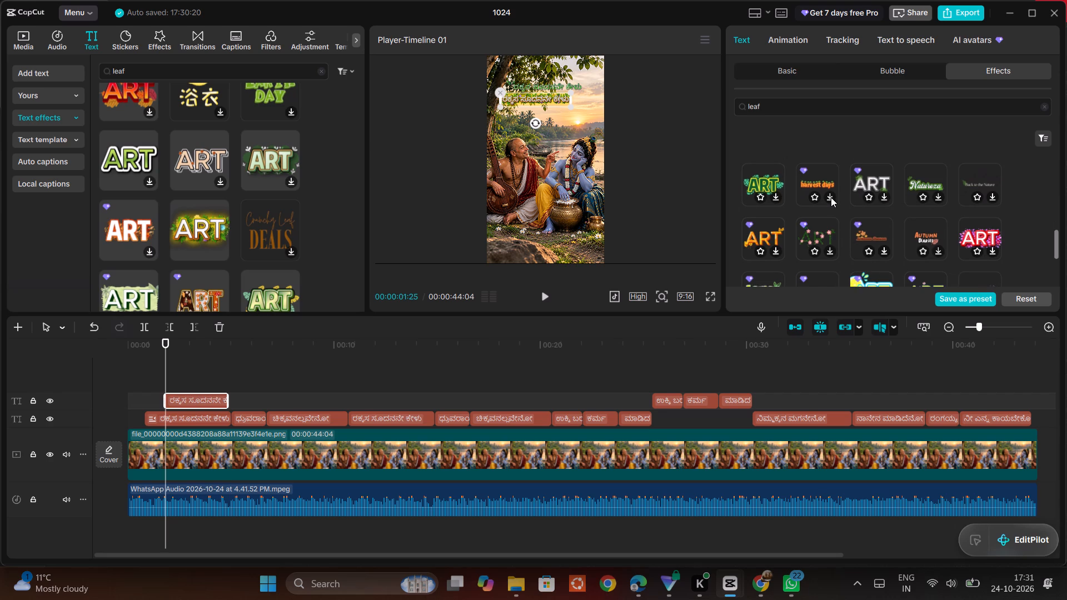
{"action": "scroll", "coordinate": [831, 197], "scroll_direction": "down", "scroll_amount": 1}
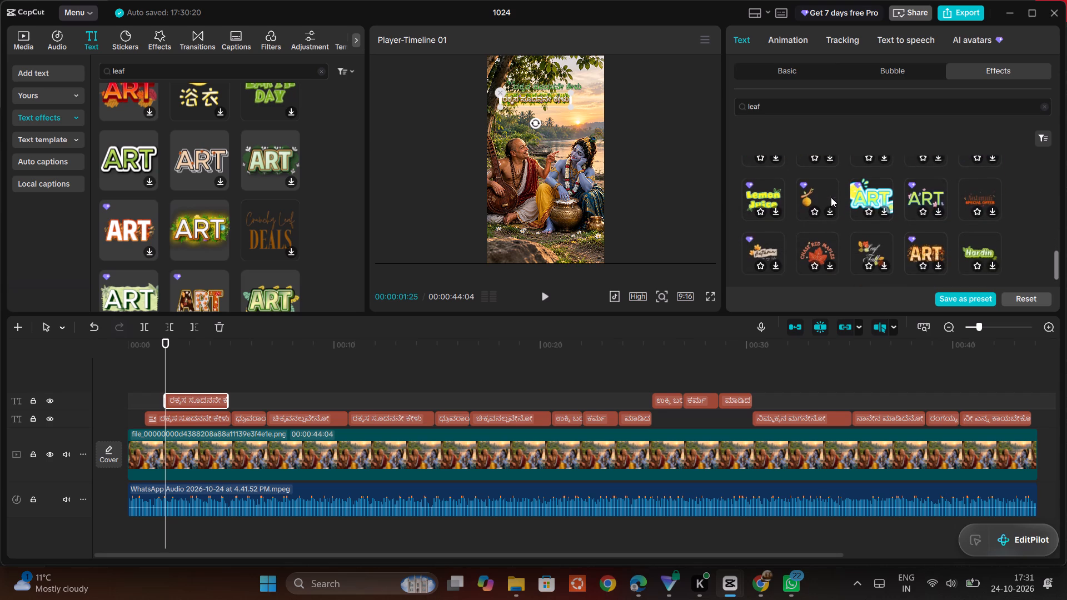
{"action": "scroll", "coordinate": [831, 197], "scroll_direction": "down", "scroll_amount": 1}
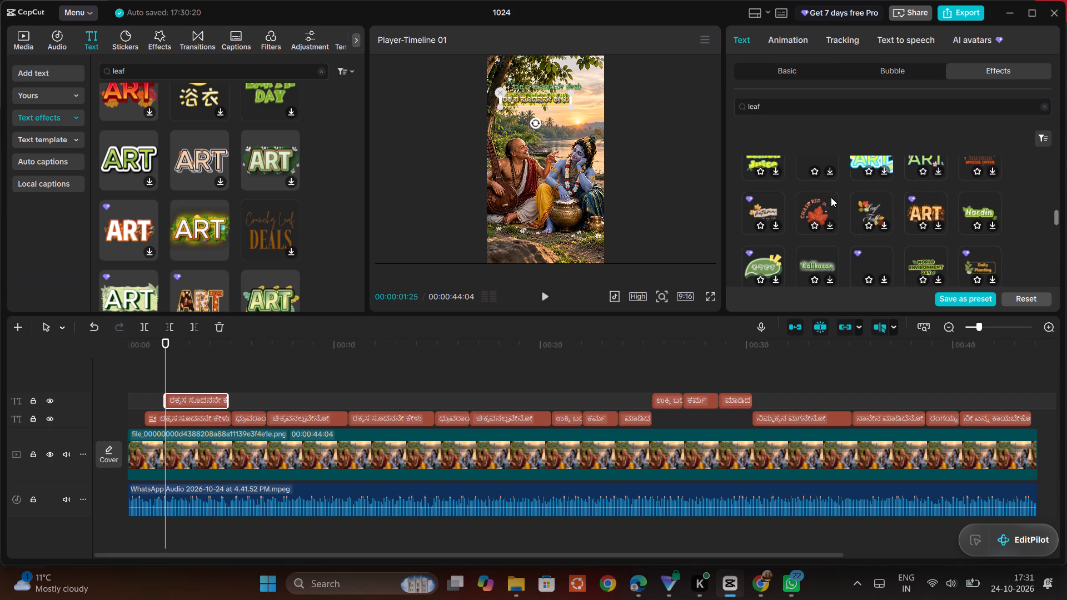
{"action": "scroll", "coordinate": [831, 197], "scroll_direction": "down", "scroll_amount": 2}
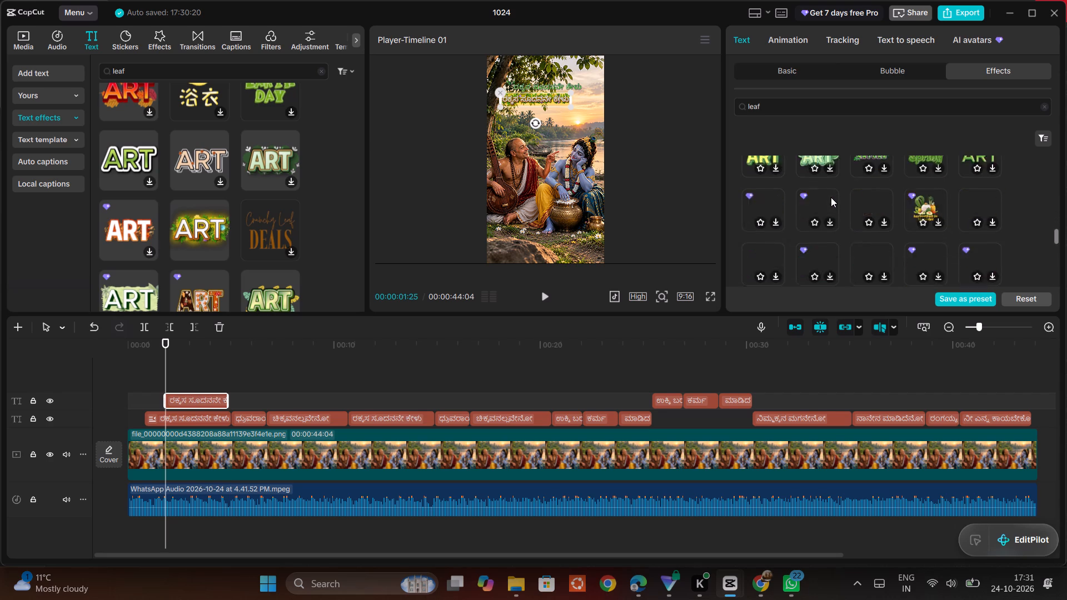
{"action": "scroll", "coordinate": [831, 197], "scroll_direction": "up", "scroll_amount": 1}
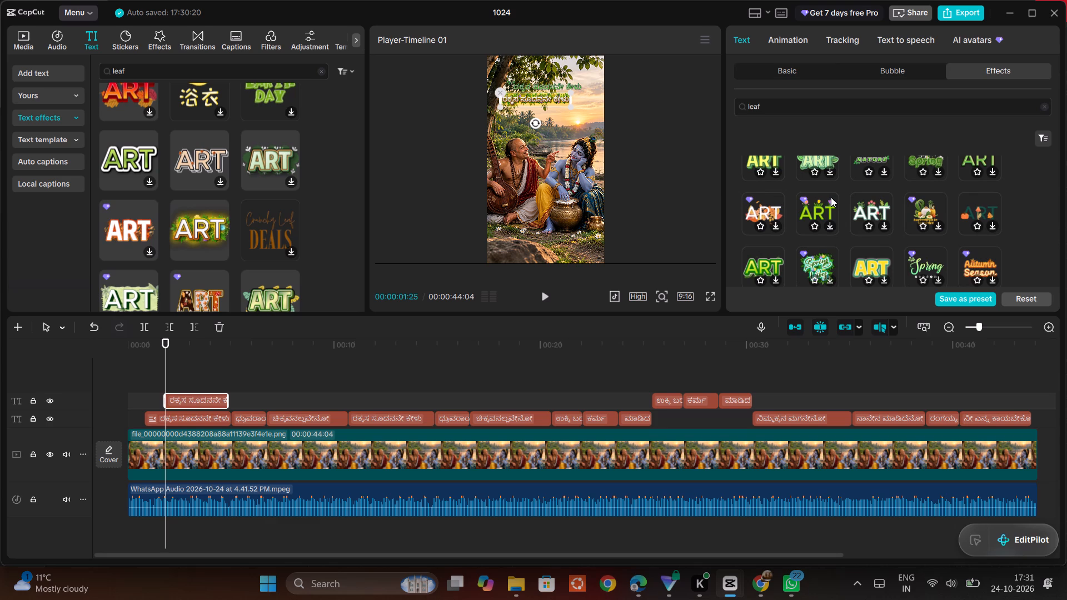
{"action": "scroll", "coordinate": [831, 197], "scroll_direction": "up", "scroll_amount": 1}
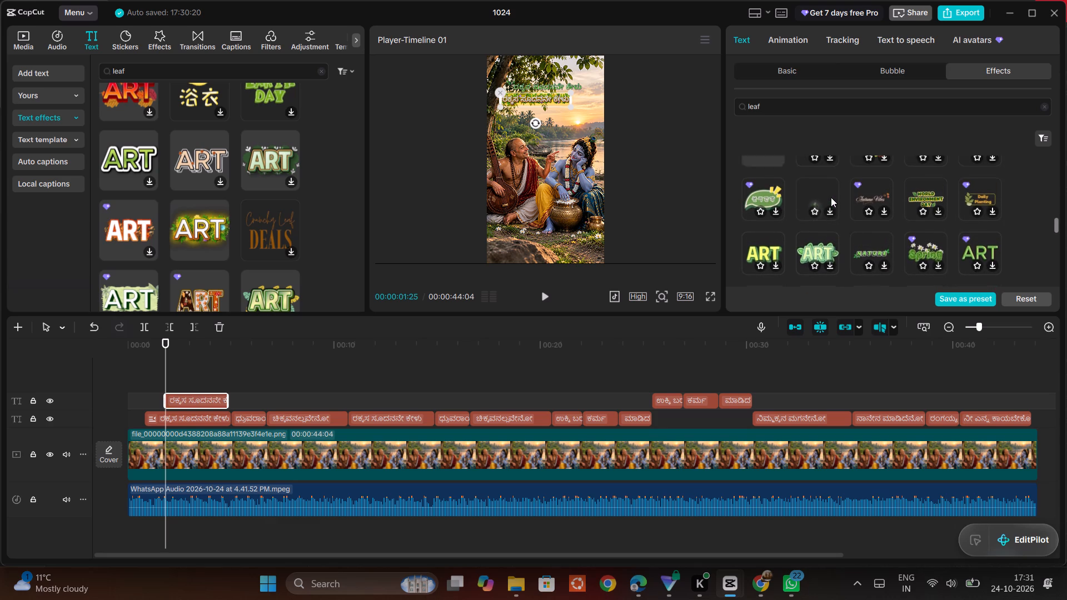
{"action": "scroll", "coordinate": [831, 197], "scroll_direction": "up", "scroll_amount": 1}
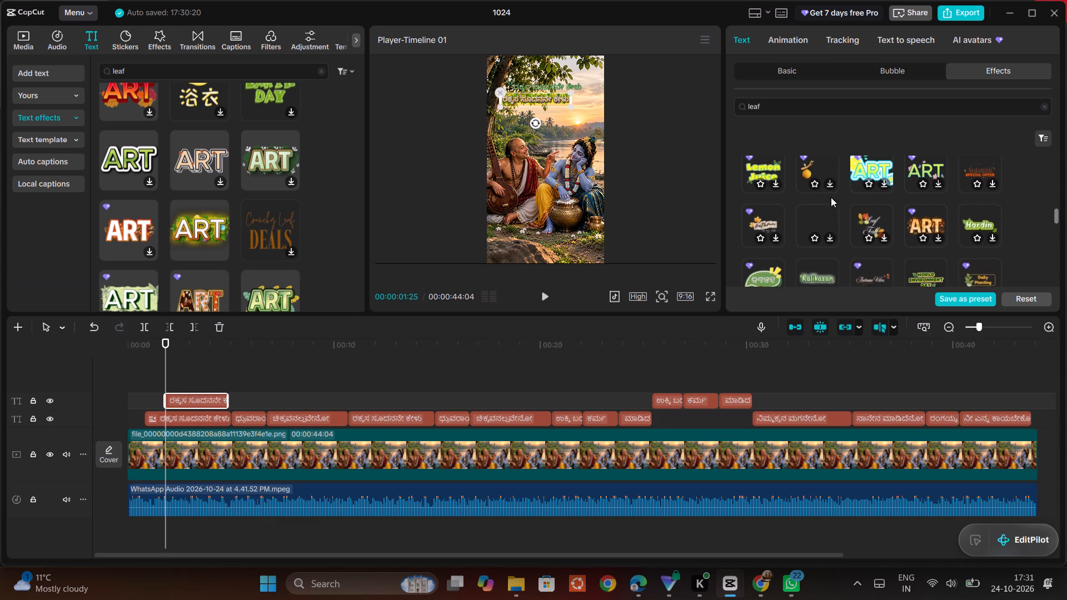
{"action": "scroll", "coordinate": [831, 197], "scroll_direction": "up", "scroll_amount": 1}
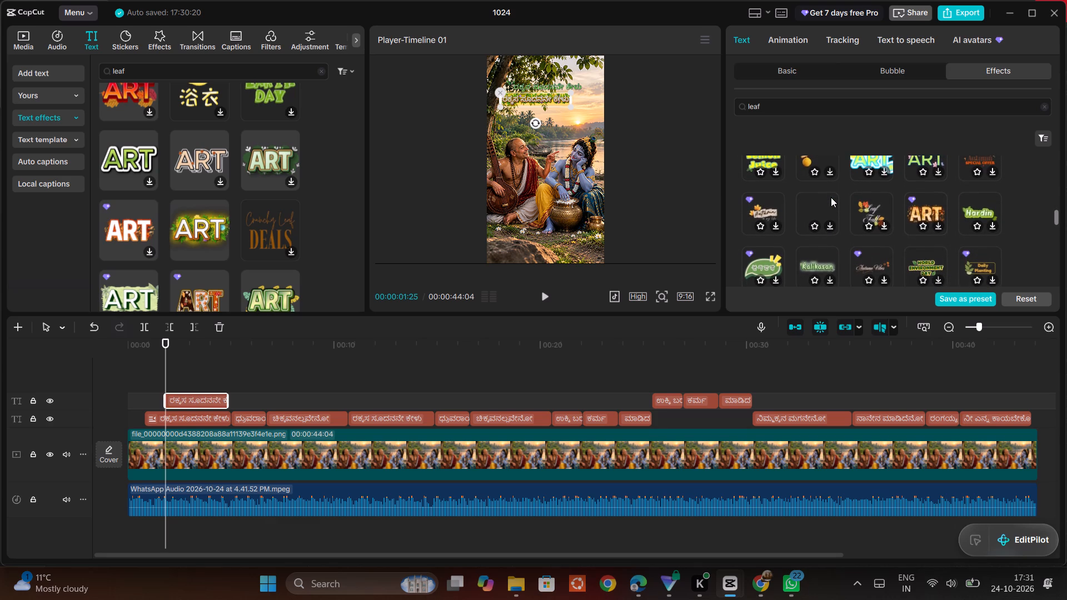
{"action": "scroll", "coordinate": [831, 197], "scroll_direction": "up", "scroll_amount": 1}
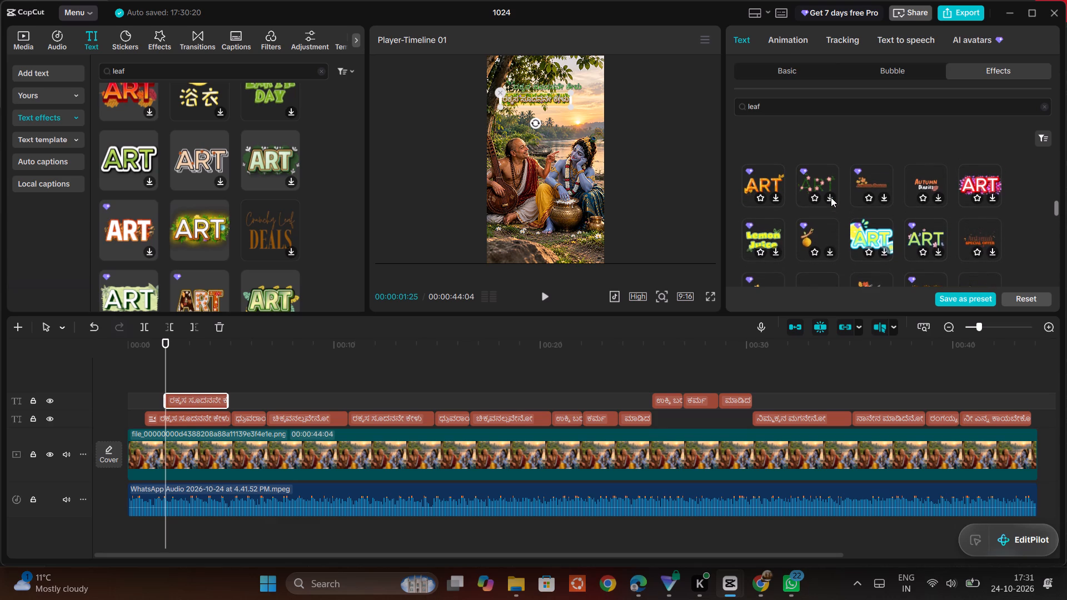
{"action": "scroll", "coordinate": [831, 197], "scroll_direction": "up", "scroll_amount": 1}
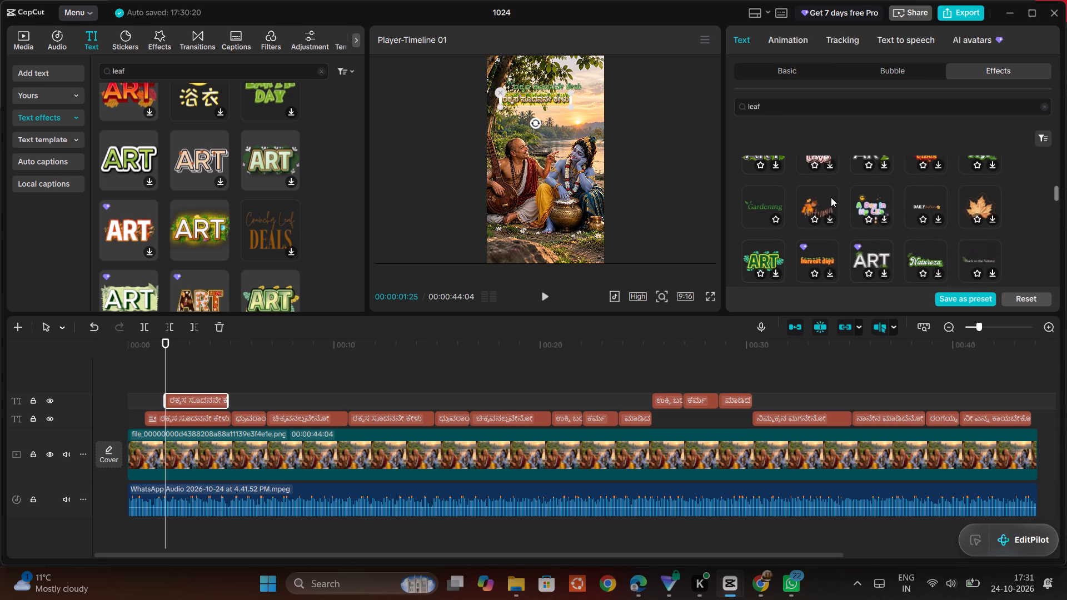
{"action": "scroll", "coordinate": [831, 197], "scroll_direction": "down", "scroll_amount": 2}
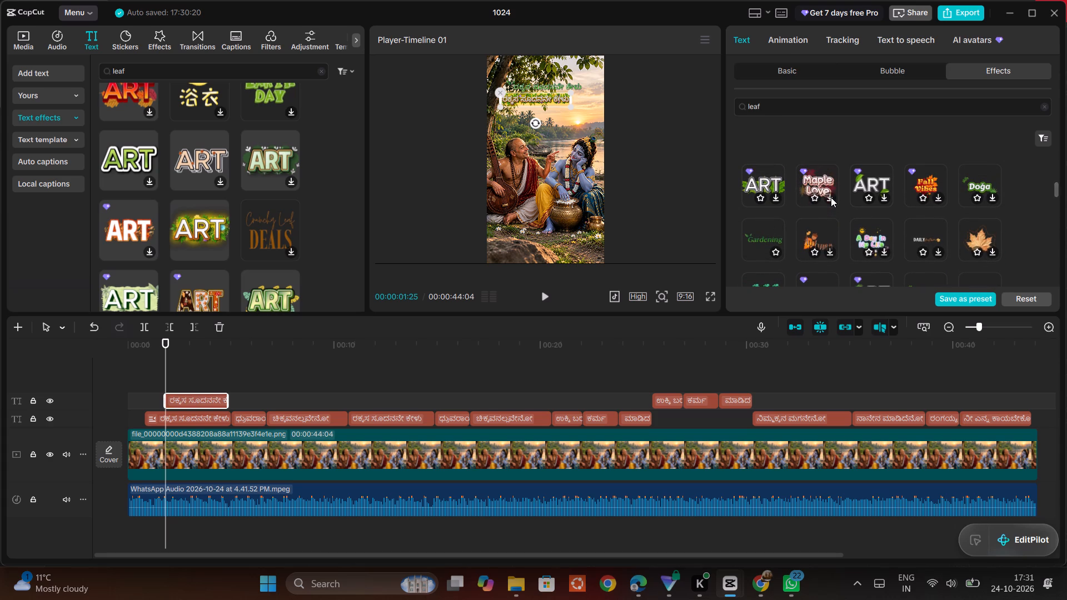
{"action": "scroll", "coordinate": [831, 197], "scroll_direction": "down", "scroll_amount": 1}
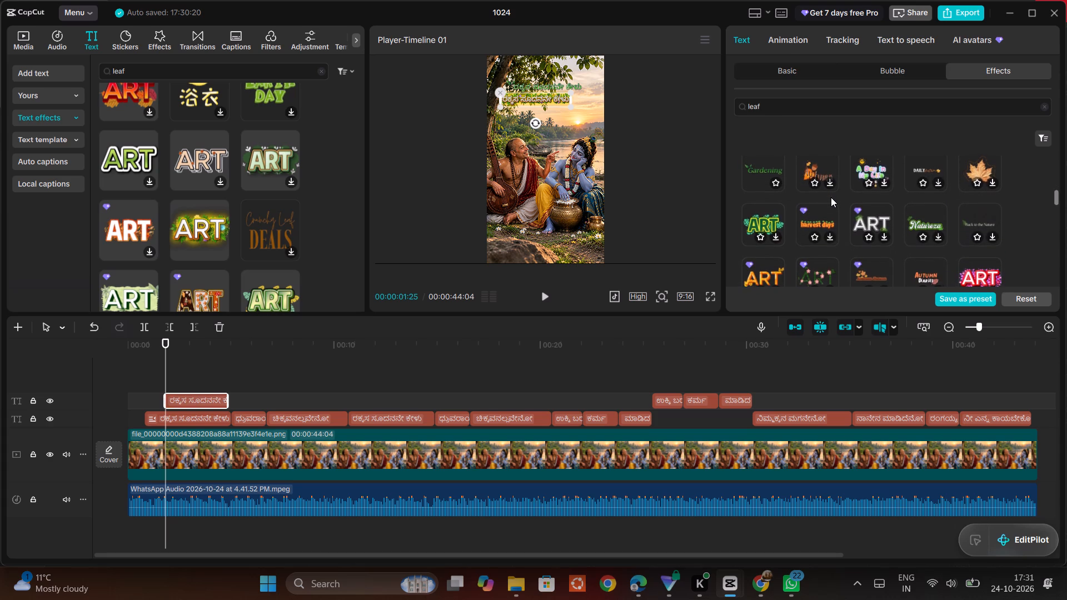
{"action": "scroll", "coordinate": [831, 197], "scroll_direction": "down", "scroll_amount": 1}
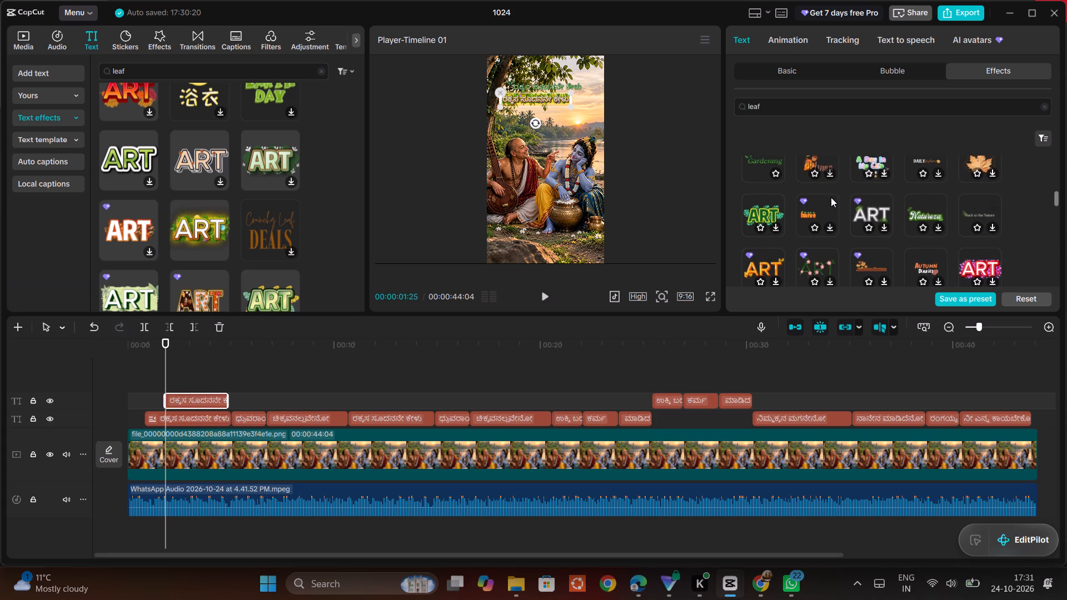
{"action": "scroll", "coordinate": [831, 197], "scroll_direction": "down", "scroll_amount": 1}
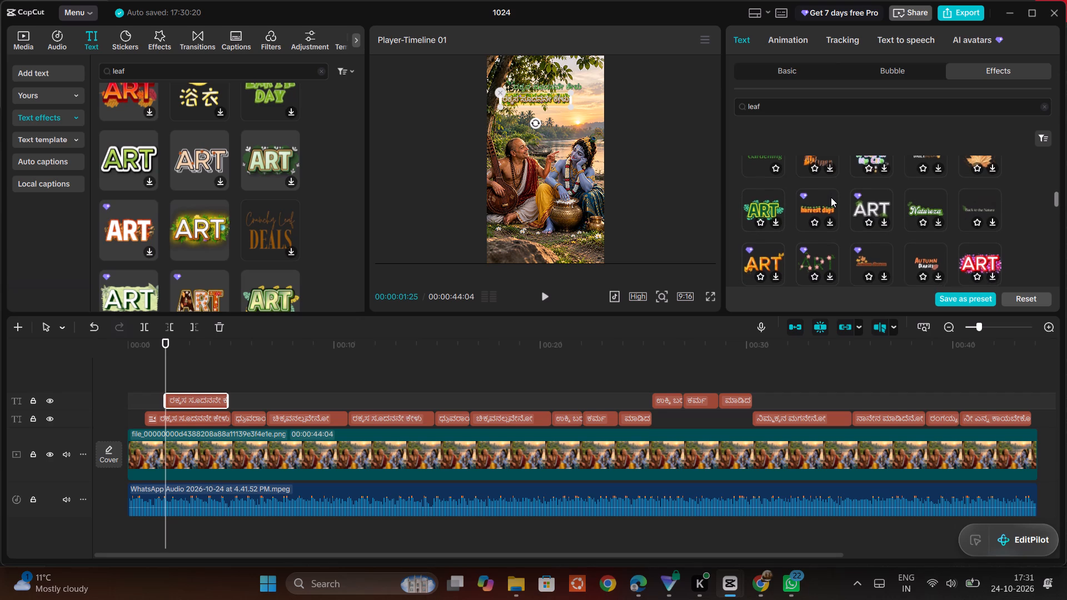
{"action": "scroll", "coordinate": [831, 197], "scroll_direction": "down", "scroll_amount": 2}
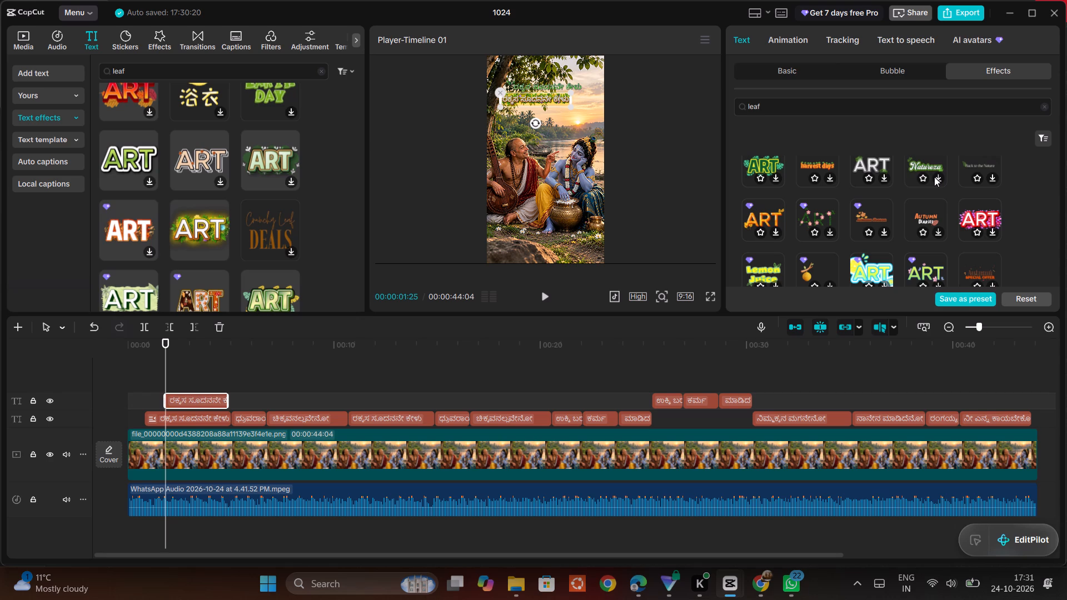
Search the text effects for "leaf" and apply the green Natureza effect to the first caption on the lower text track.
{"action": "left_click", "coordinate": [191, 419]}
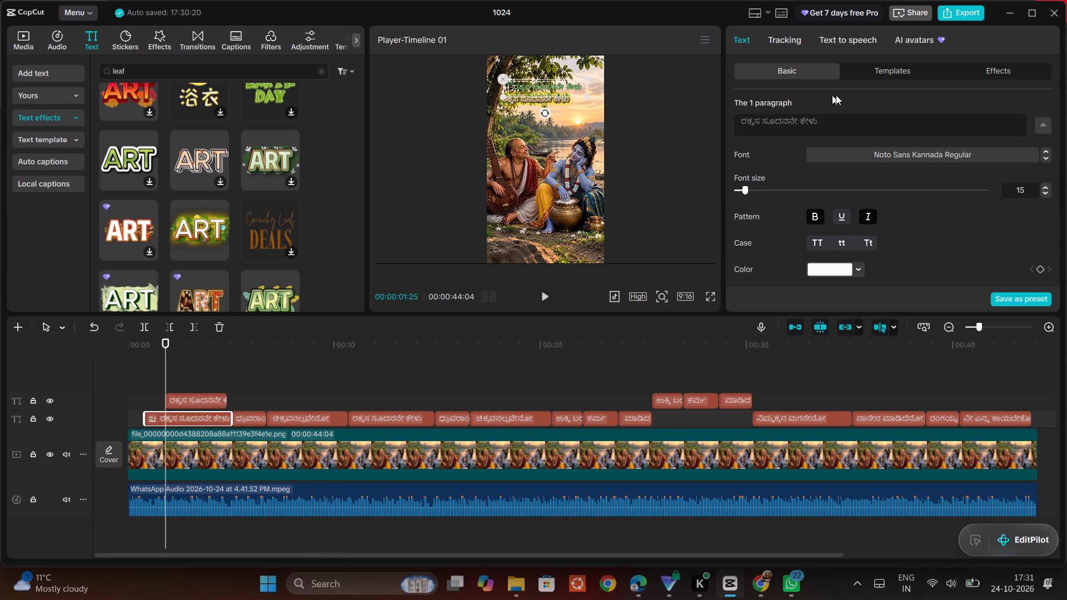
{"action": "left_click", "coordinate": [993, 69]}
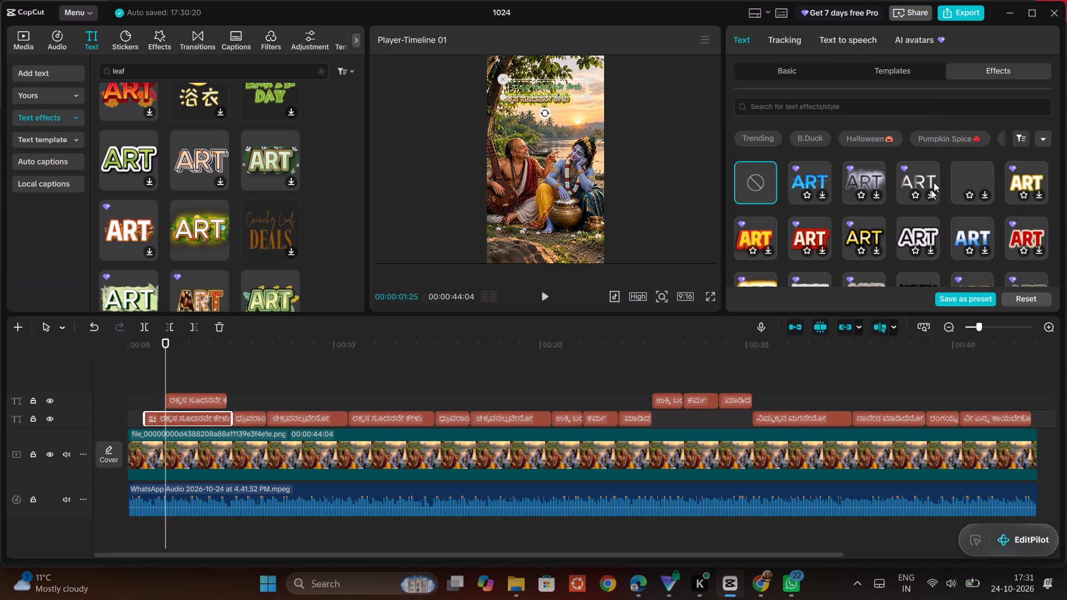
{"action": "left_click", "coordinate": [874, 98]}
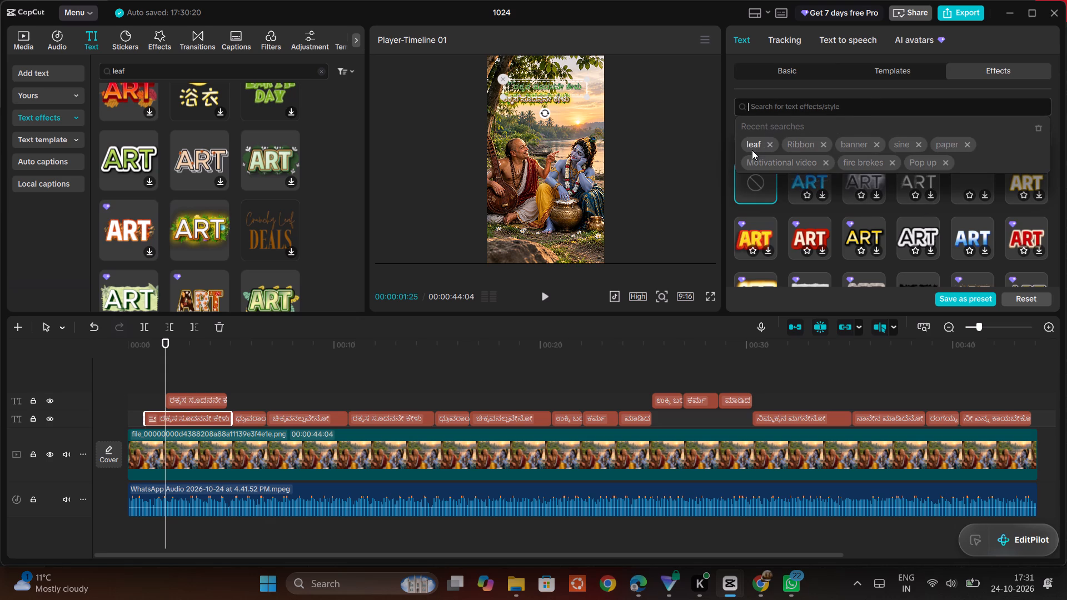
{"action": "left_click", "coordinate": [752, 150]}
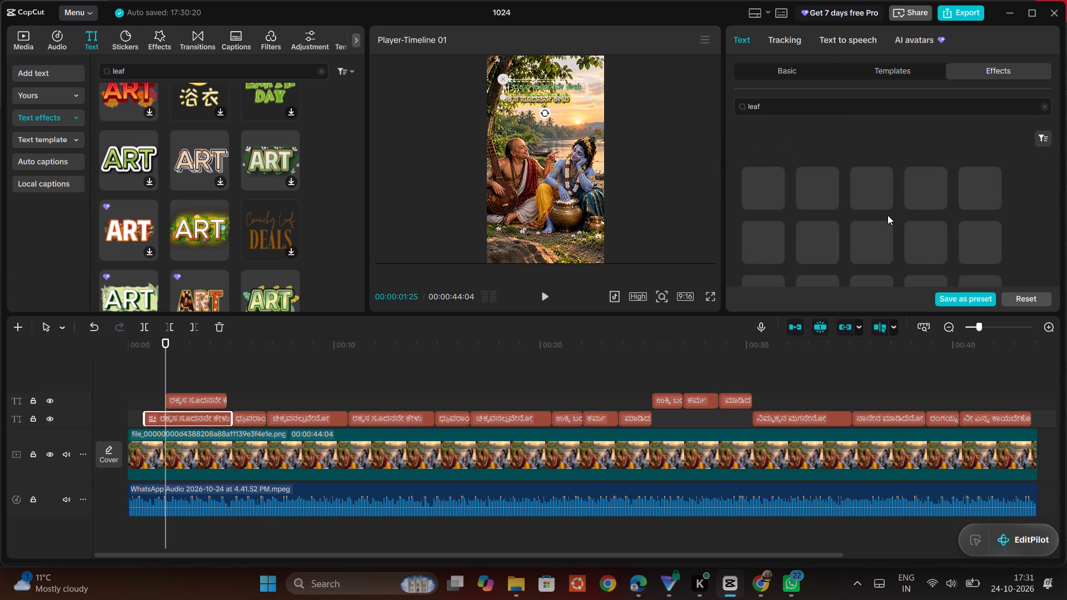
{"action": "scroll", "coordinate": [887, 215], "scroll_direction": "down", "scroll_amount": 2}
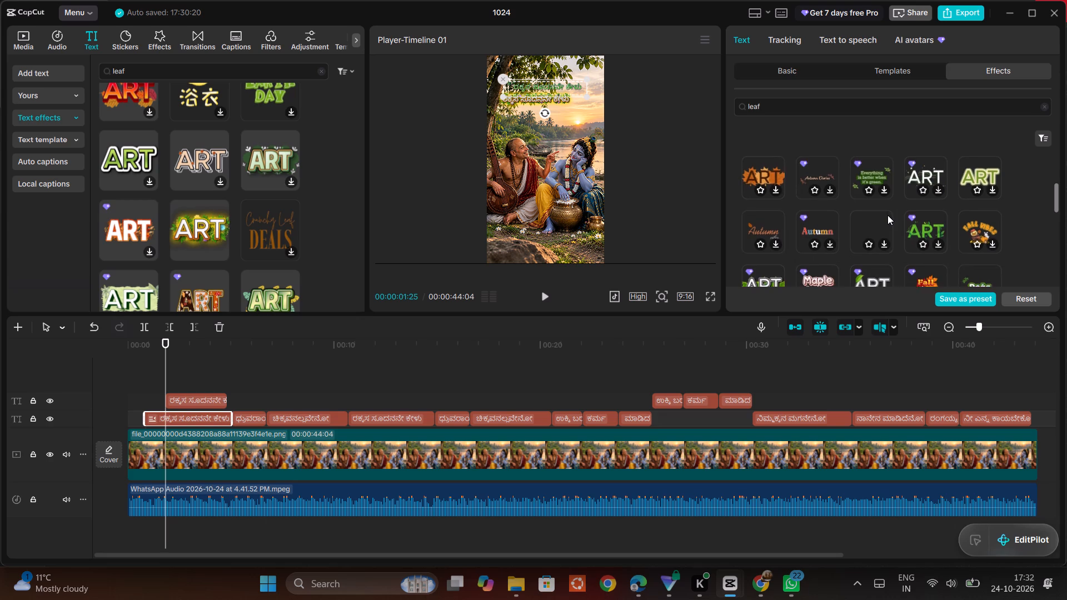
{"action": "scroll", "coordinate": [887, 215], "scroll_direction": "down", "scroll_amount": 1}
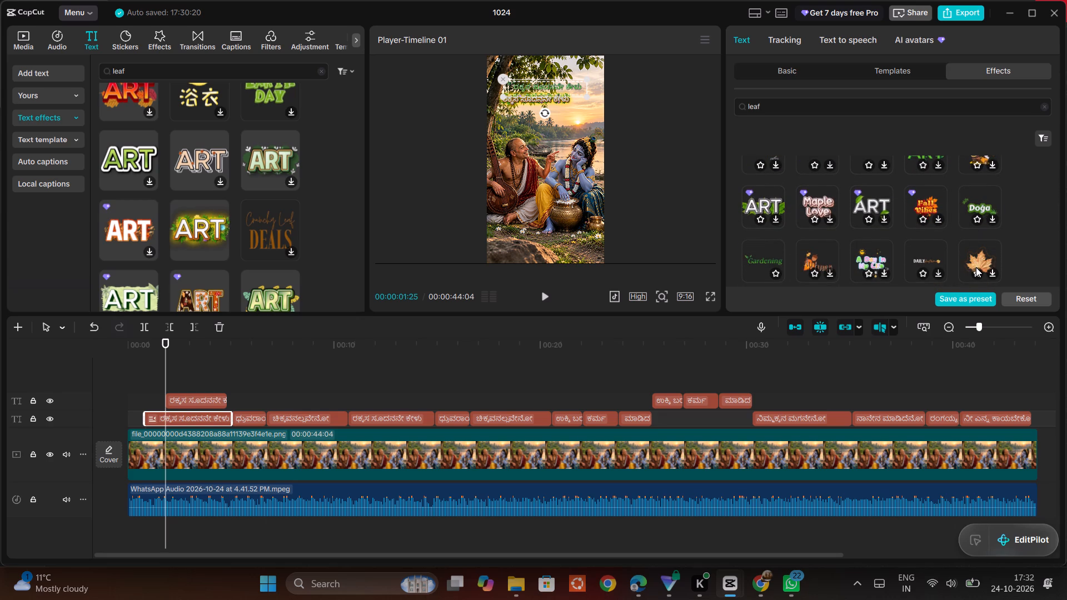
{"action": "scroll", "coordinate": [976, 267], "scroll_direction": "down", "scroll_amount": 1}
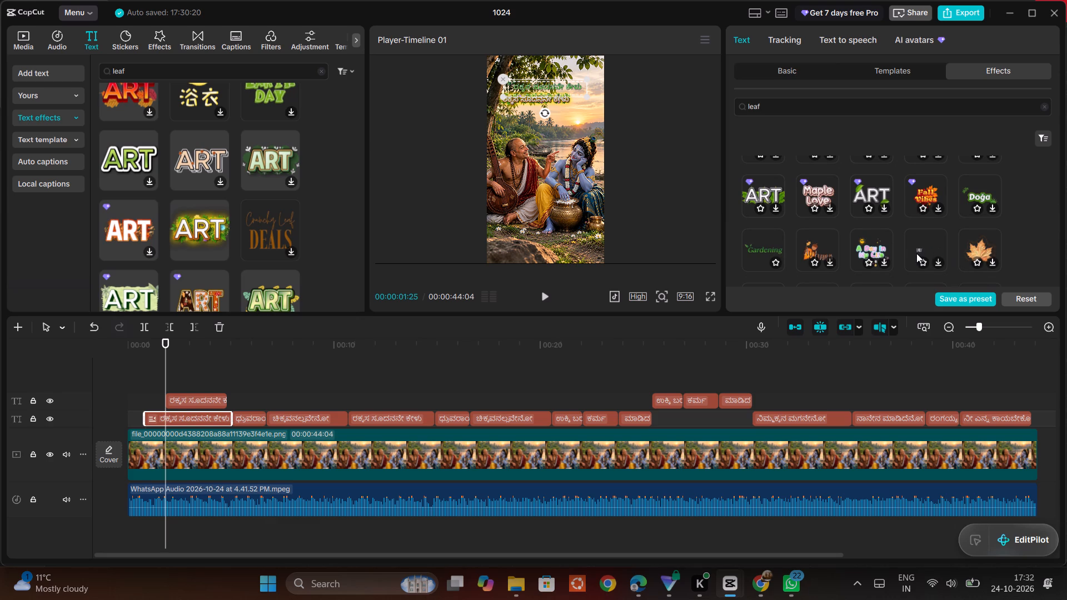
{"action": "scroll", "coordinate": [915, 253], "scroll_direction": "down", "scroll_amount": 1}
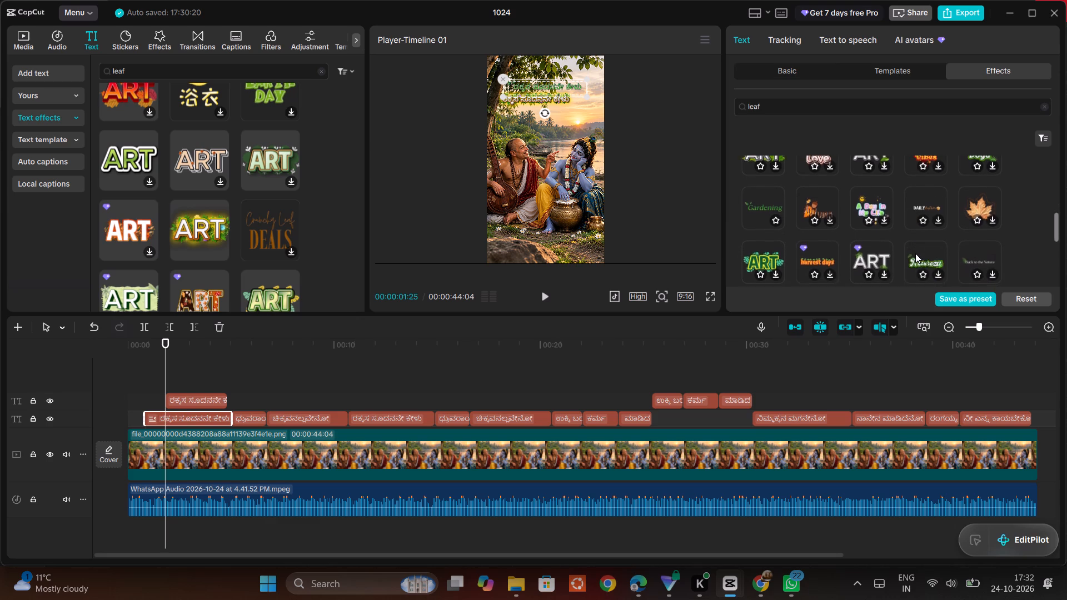
{"action": "scroll", "coordinate": [915, 253], "scroll_direction": "down", "scroll_amount": 1}
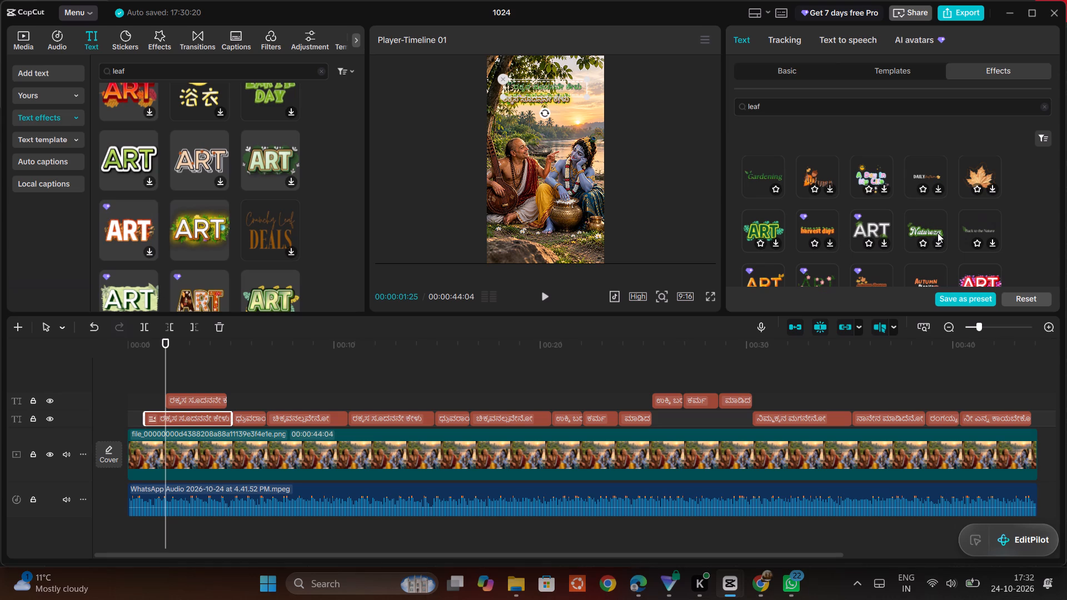
{"action": "triple_click", "coordinate": [938, 241]}
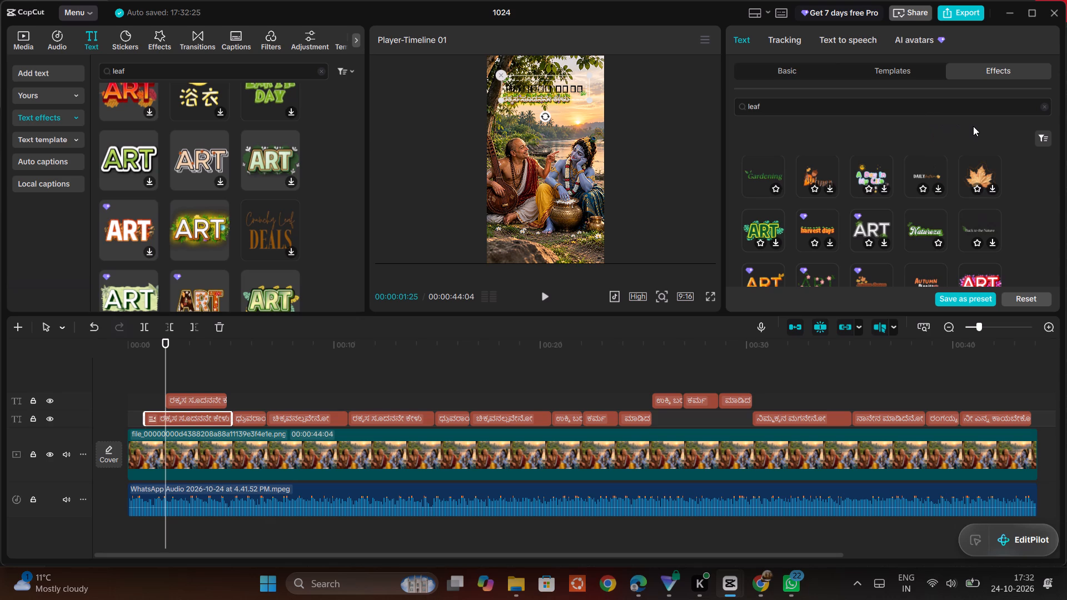
Set the font of the Natureza-styled first caption to Noto Sans Kannada Regular.
{"action": "scroll", "coordinate": [973, 126], "scroll_direction": "up", "scroll_amount": 1}
{"action": "left_click", "coordinate": [805, 79]}
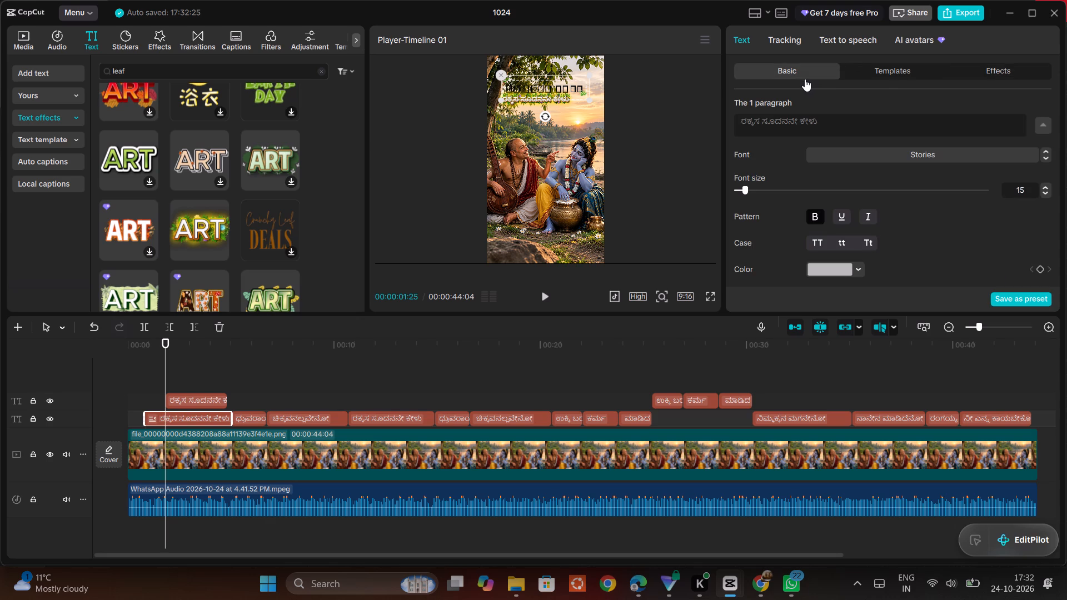
{"action": "left_click", "coordinate": [945, 153]}
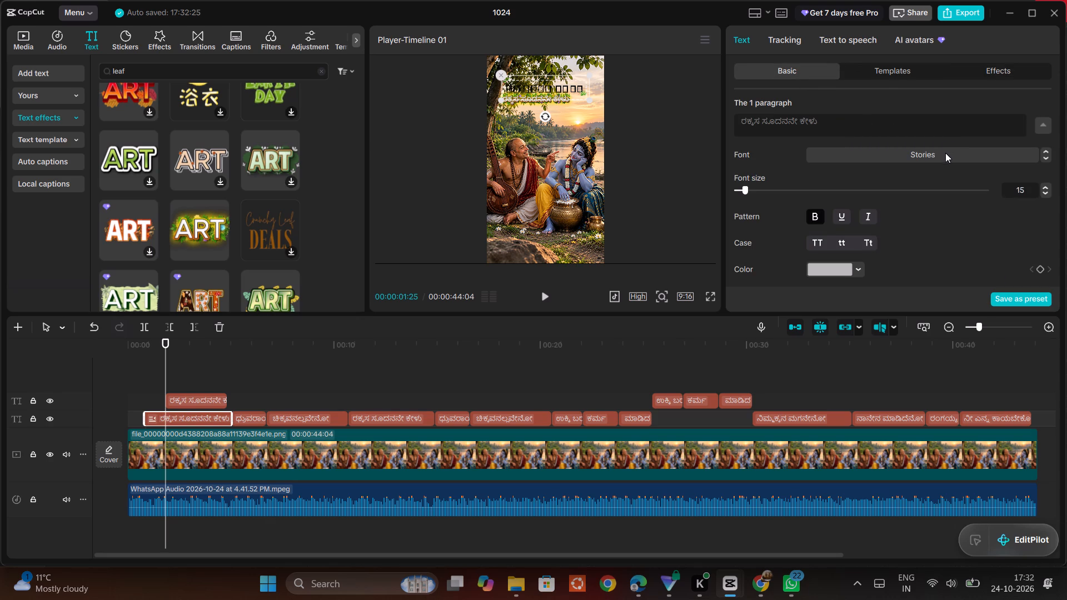
{"action": "right_click", "coordinate": [933, 153]}
{"action": "scroll", "coordinate": [933, 153], "scroll_direction": "up", "scroll_amount": 2}
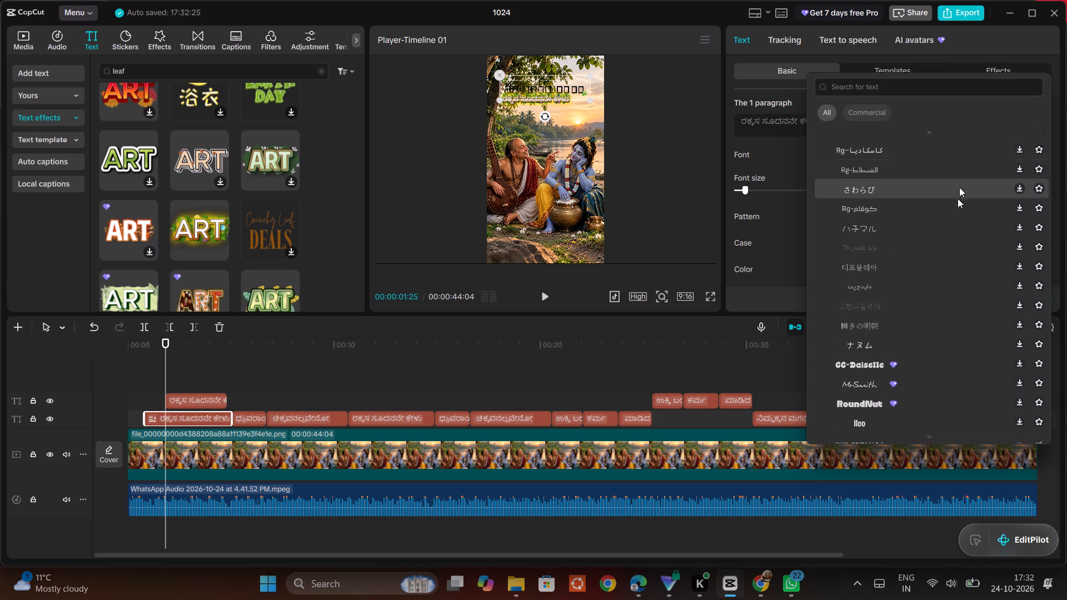
{"action": "scroll", "coordinate": [923, 212], "scroll_direction": "up", "scroll_amount": 6}
{"action": "scroll", "coordinate": [923, 212], "scroll_direction": "up", "scroll_amount": 20}
{"action": "scroll", "coordinate": [923, 212], "scroll_direction": "up", "scroll_amount": 20}
{"action": "scroll", "coordinate": [923, 212], "scroll_direction": "up", "scroll_amount": 20}
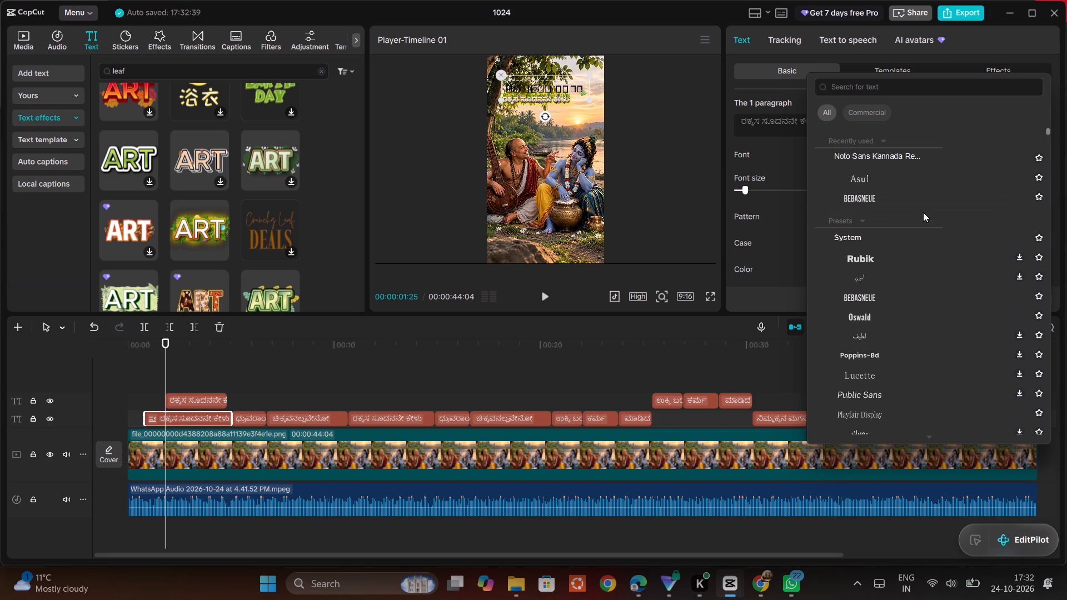
{"action": "scroll", "coordinate": [923, 212], "scroll_direction": "up", "scroll_amount": 11}
{"action": "left_click", "coordinate": [916, 155]}
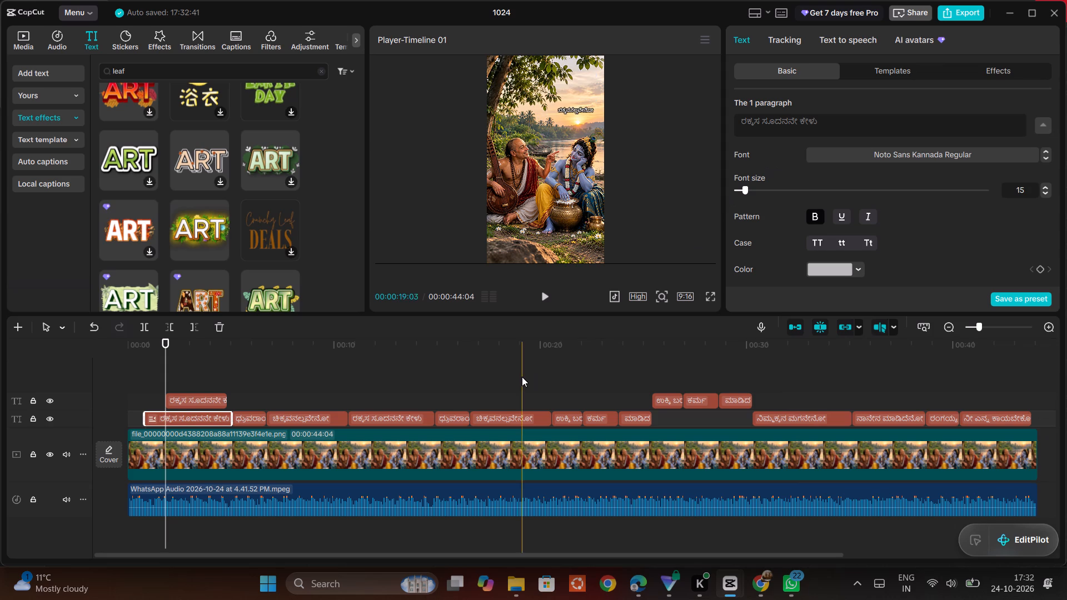
Hide the upper text track with the glowing leaf-styled lyric.
{"action": "left_click", "coordinate": [50, 399]}
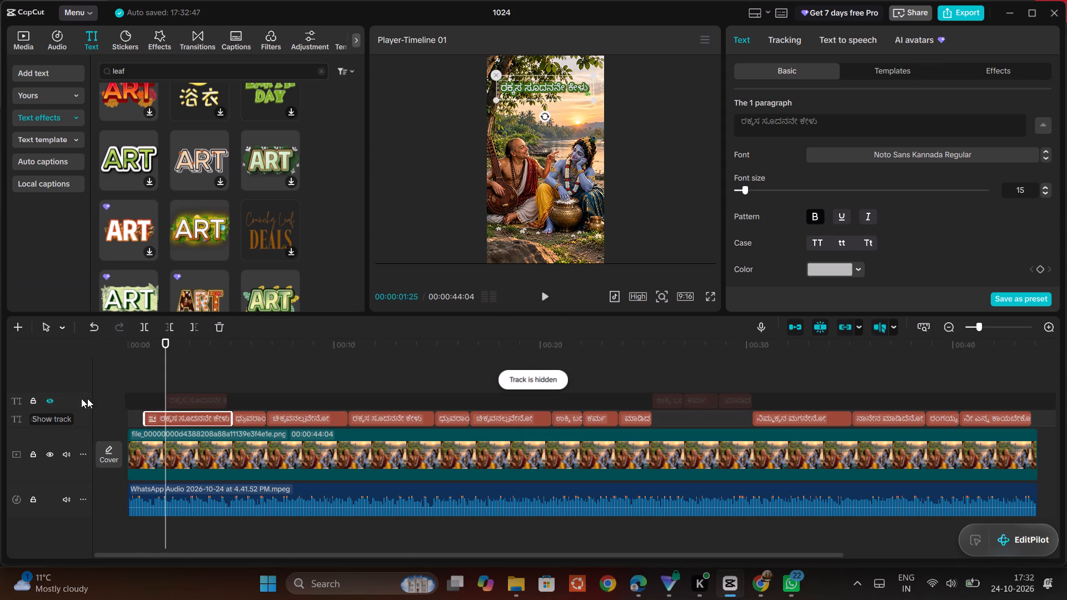
Play the video in full screen to check the Natureza-styled first caption, and return the playhead to 00:00:04:03.
{"action": "left_click", "coordinate": [710, 293]}
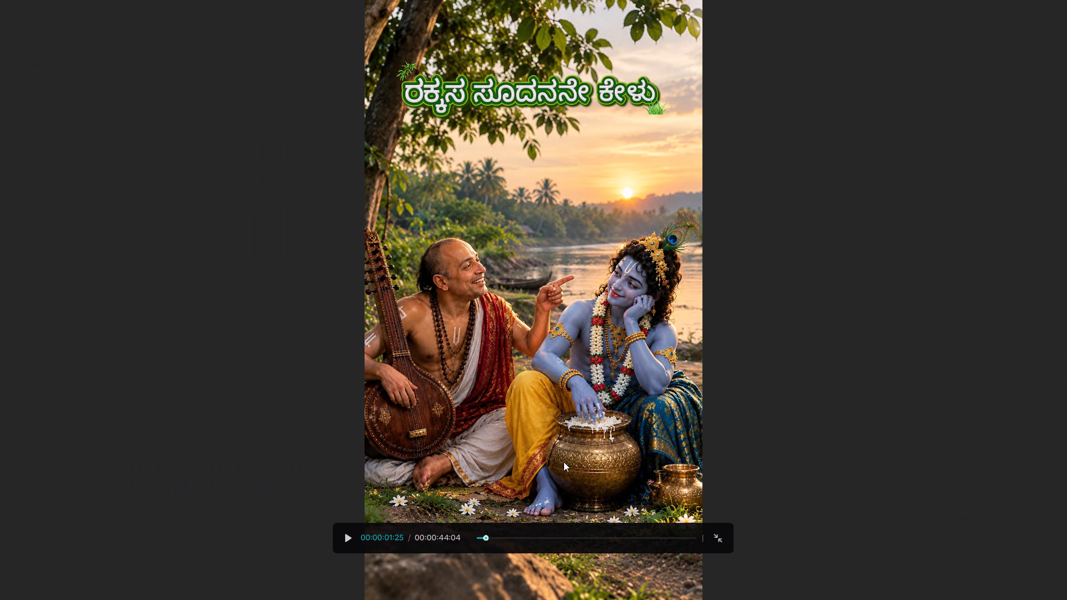
{"action": "left_click", "coordinate": [346, 538]}
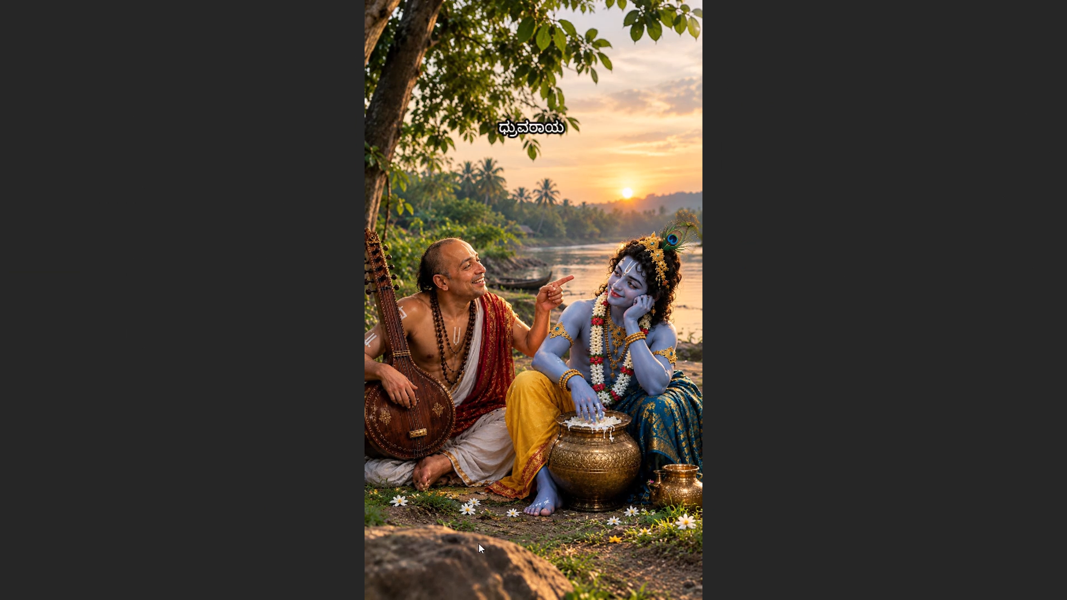
{"action": "left_click", "coordinate": [503, 548]}
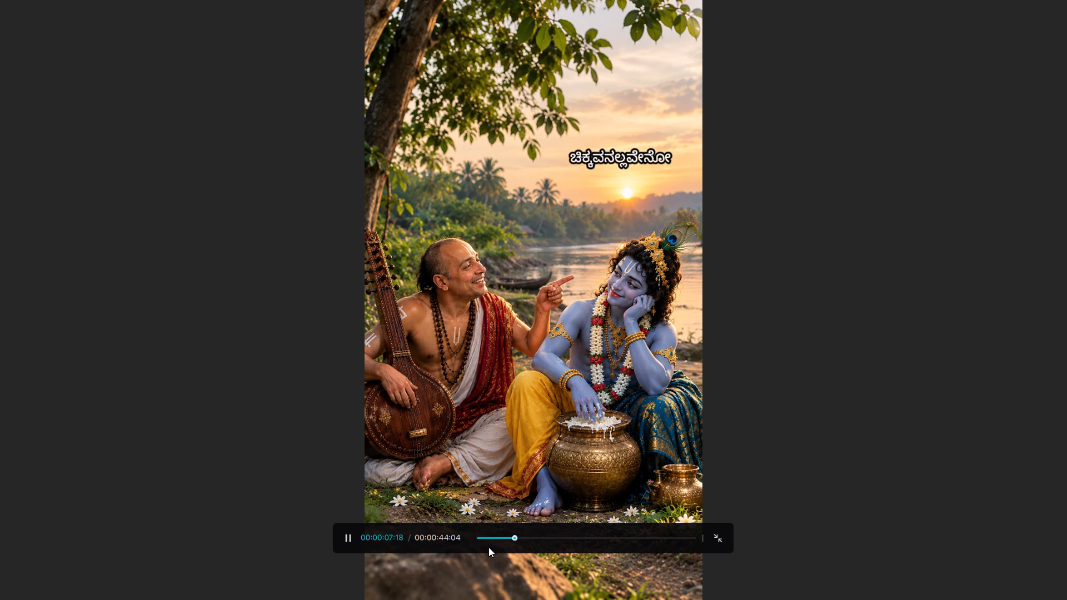
{"action": "left_click", "coordinate": [476, 537]}
{"action": "left_click", "coordinate": [714, 539]}
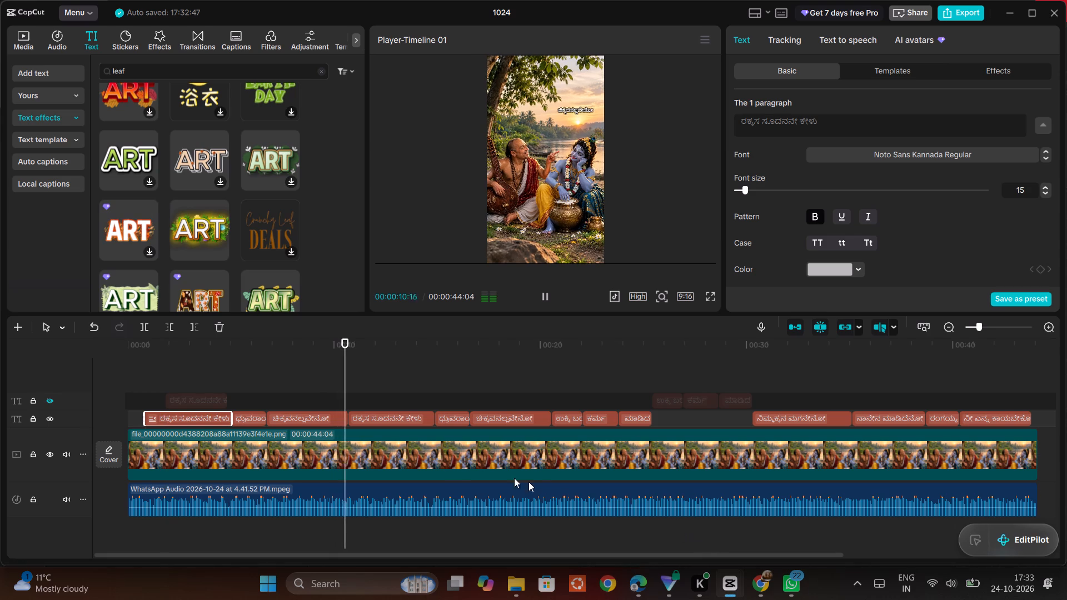
{"action": "left_click", "coordinate": [176, 379]}
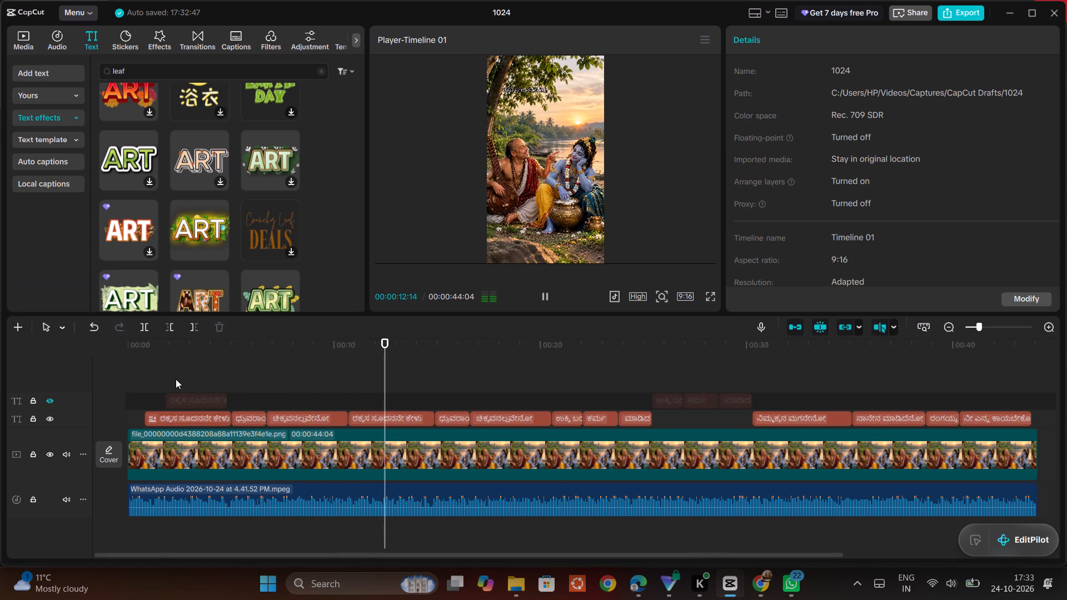
{"action": "double_click", "coordinate": [164, 386]}
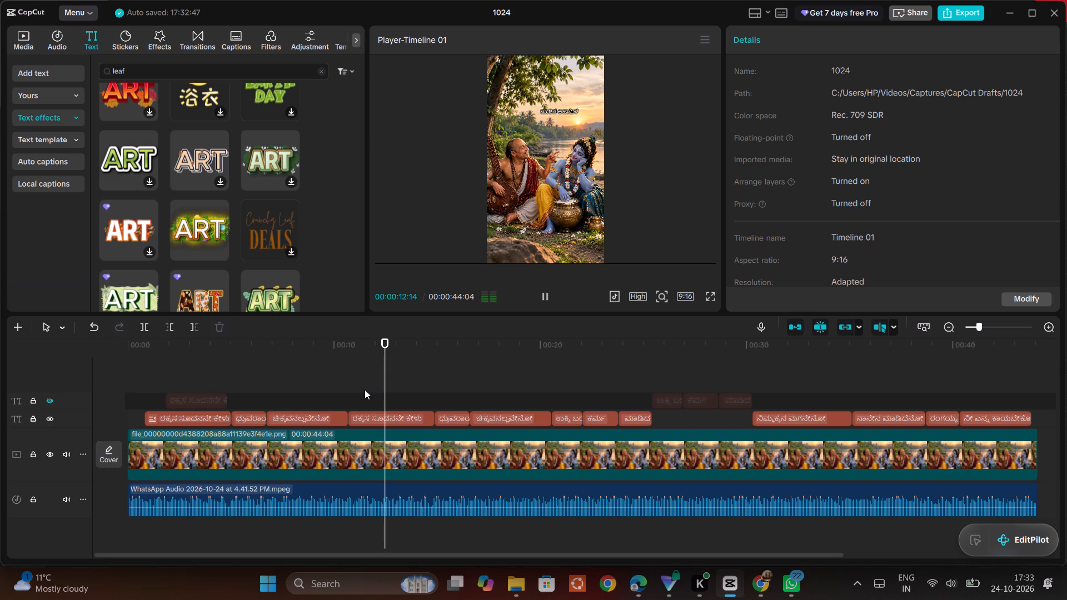
{"action": "left_click", "coordinate": [246, 377]}
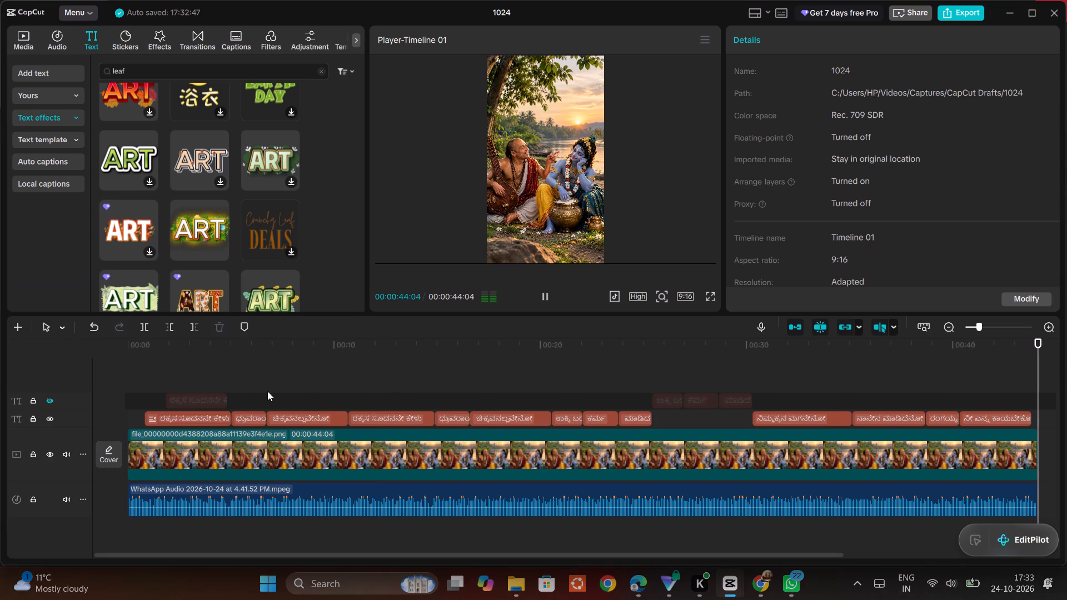
{"action": "left_click", "coordinate": [219, 359]}
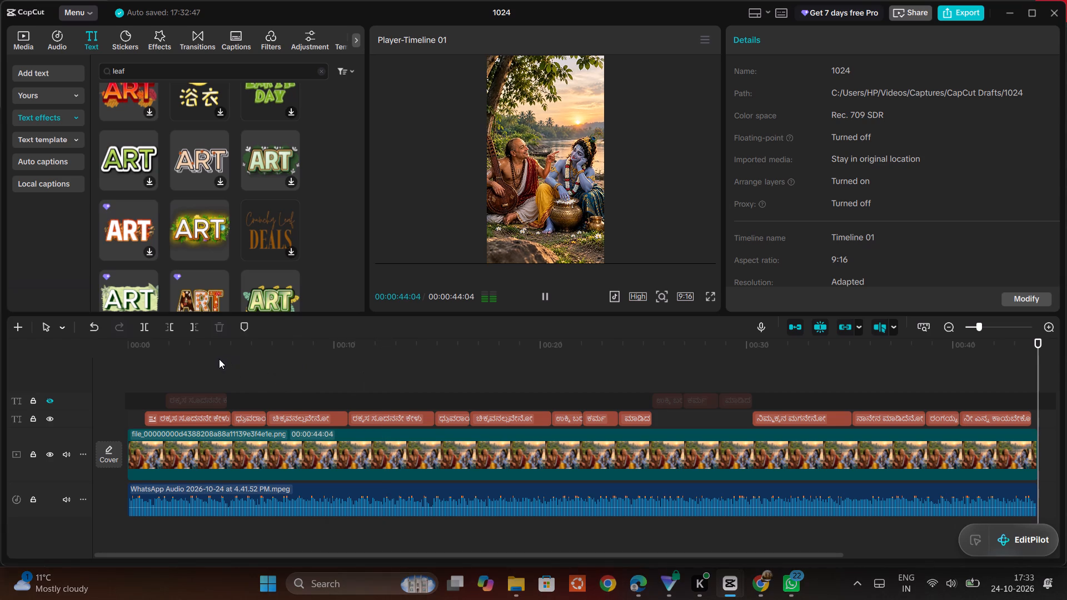
{"action": "left_click", "coordinate": [213, 364]}
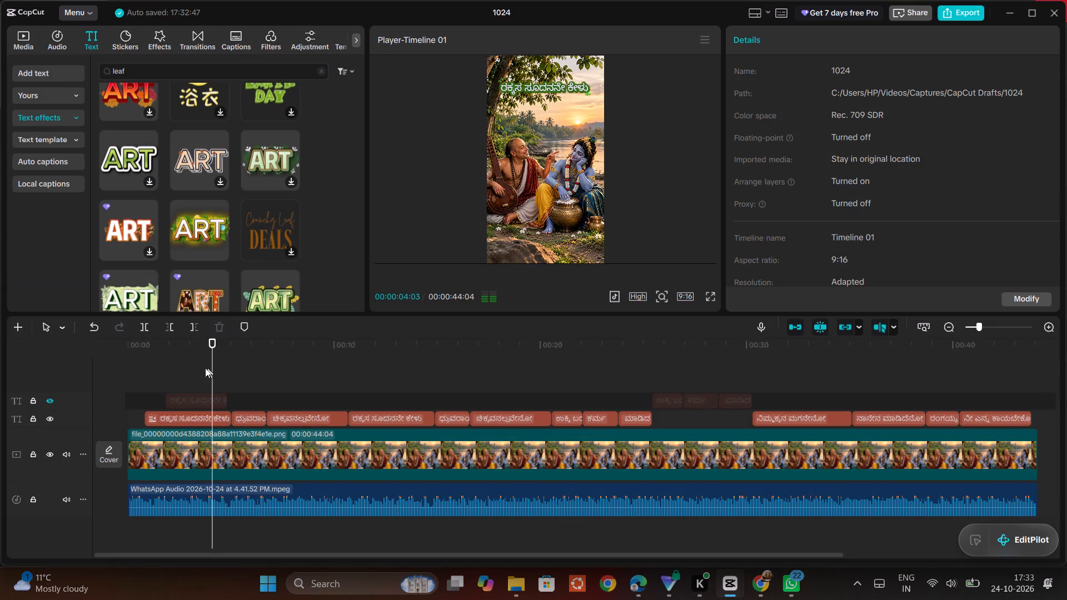
{"action": "left_click_drag", "start_coordinate": [210, 370], "coordinate": [191, 376]}
Bring the playhead back to about 00:00:04:01 and select the Natureza-styled first caption on the lower text track.
{"action": "left_click_drag", "start_coordinate": [191, 376], "coordinate": [212, 376]}
{"action": "left_click", "coordinate": [212, 376]}
{"action": "left_click_drag", "start_coordinate": [212, 376], "coordinate": [219, 382]}
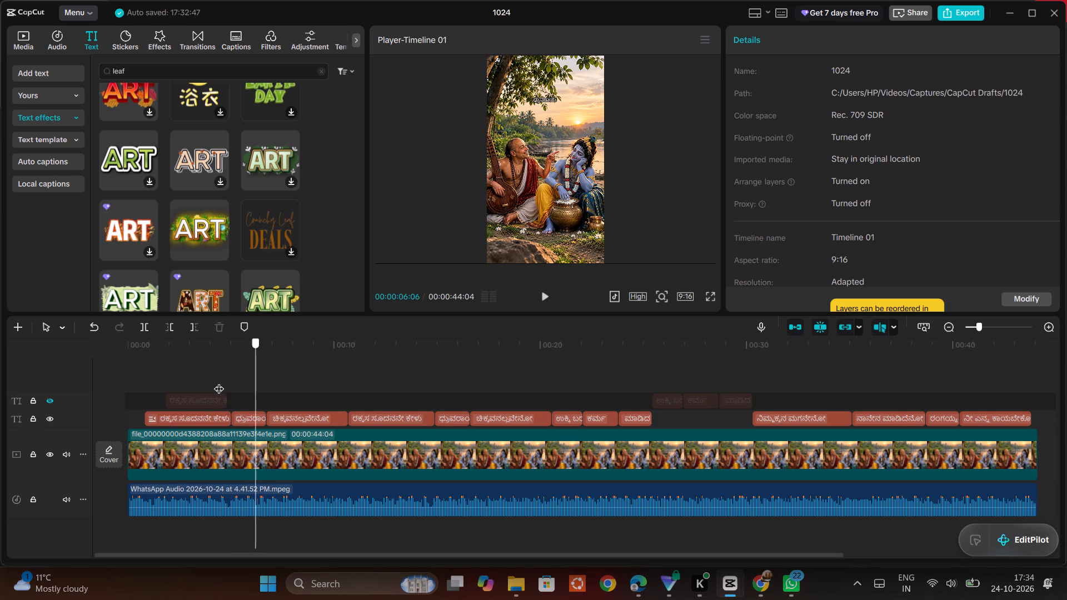
{"action": "left_click_drag", "start_coordinate": [219, 382], "coordinate": [211, 393]}
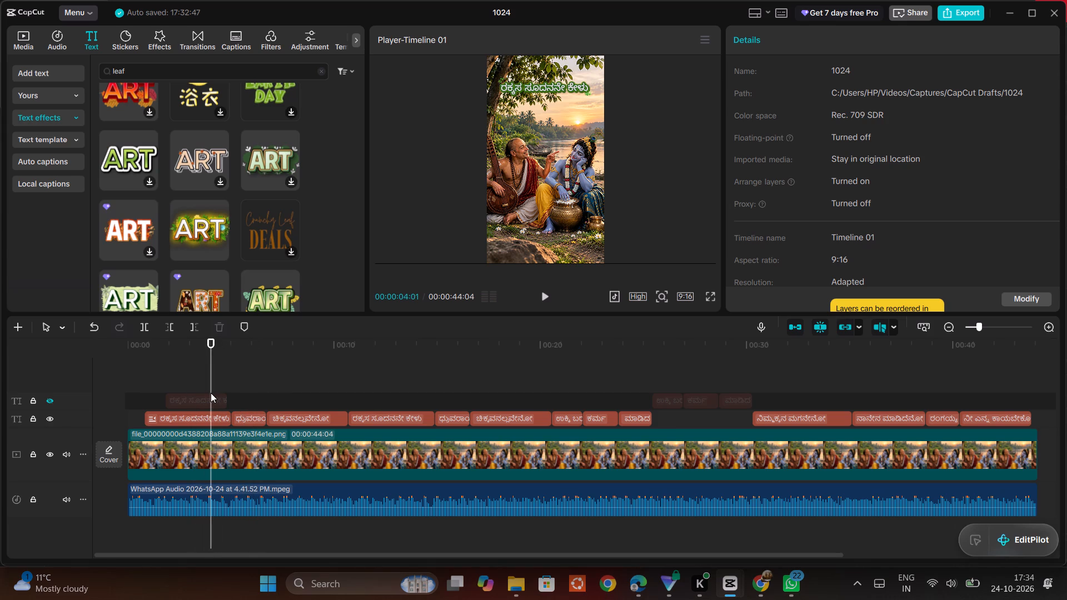
{"action": "left_click", "coordinate": [198, 416]}
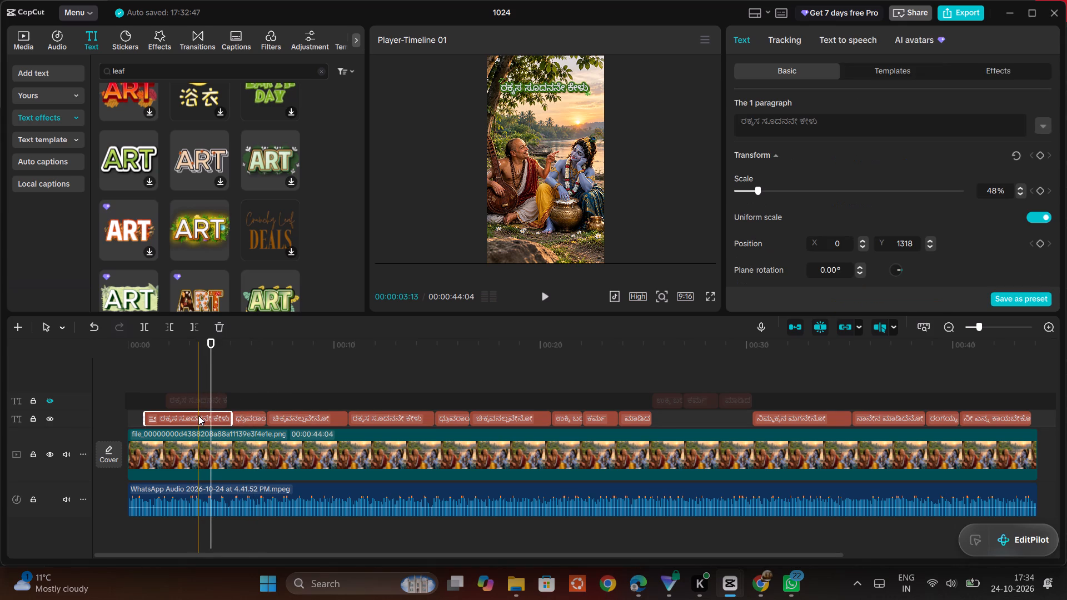
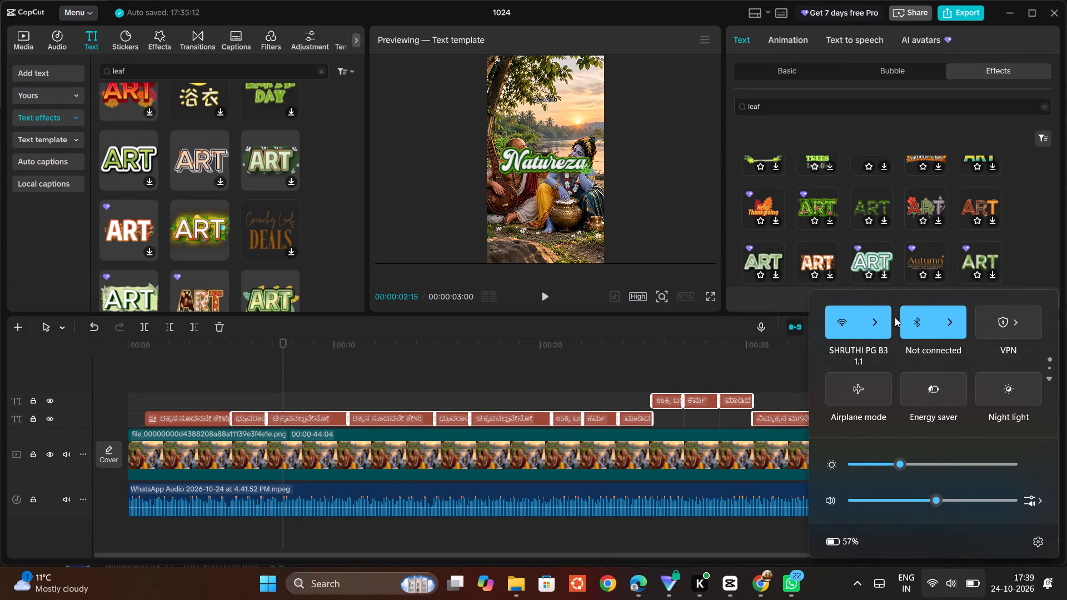
Select the first caption on the lower text track and search its text effects for "leaf".
{"action": "left_click", "coordinate": [778, 527]}
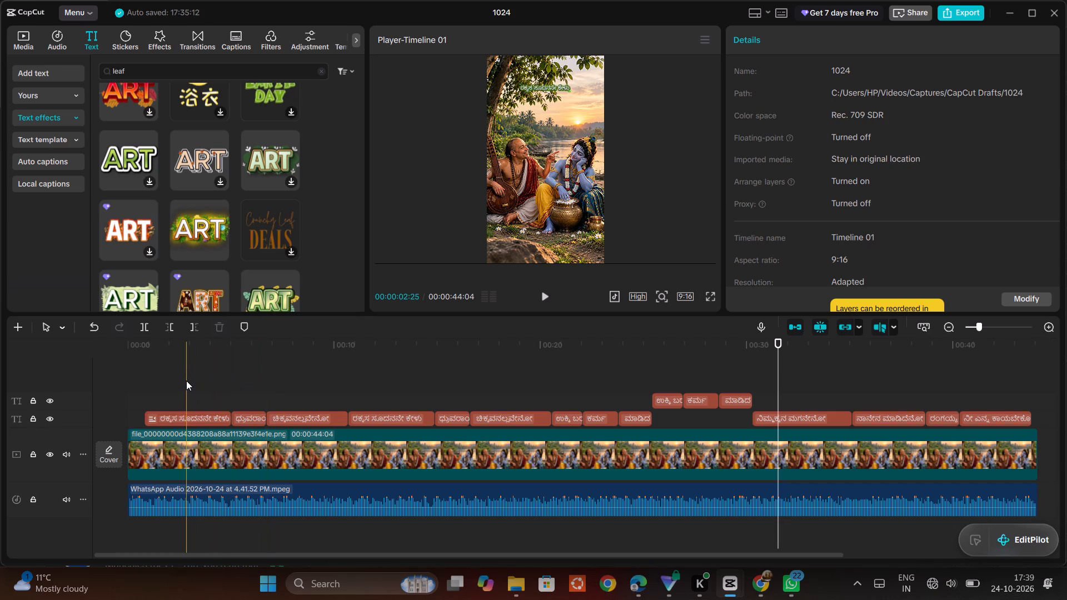
{"action": "left_click", "coordinate": [193, 417]}
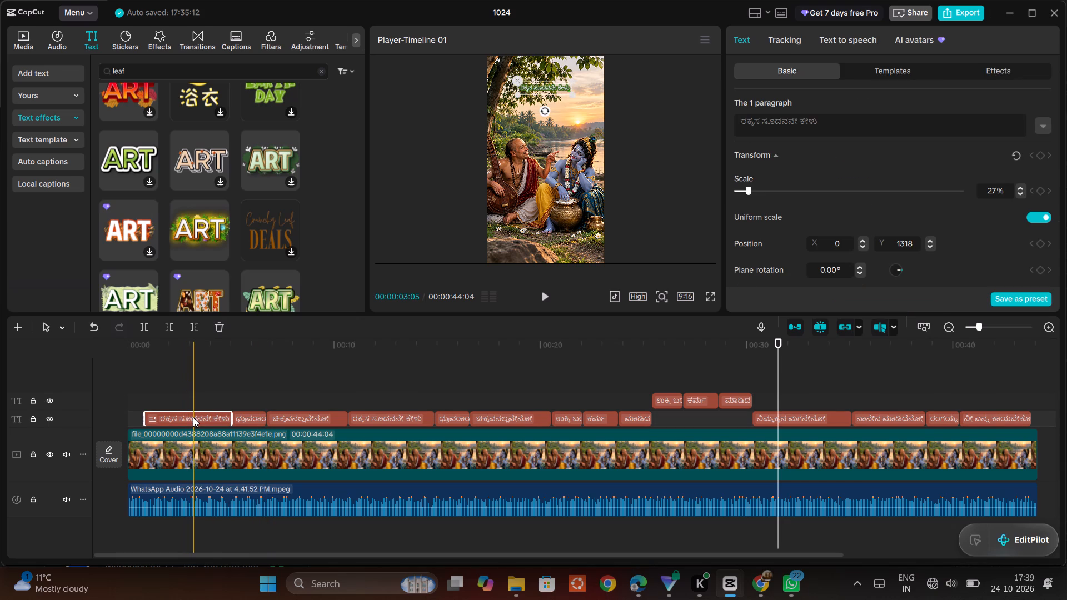
{"action": "left_click", "coordinate": [993, 64]}
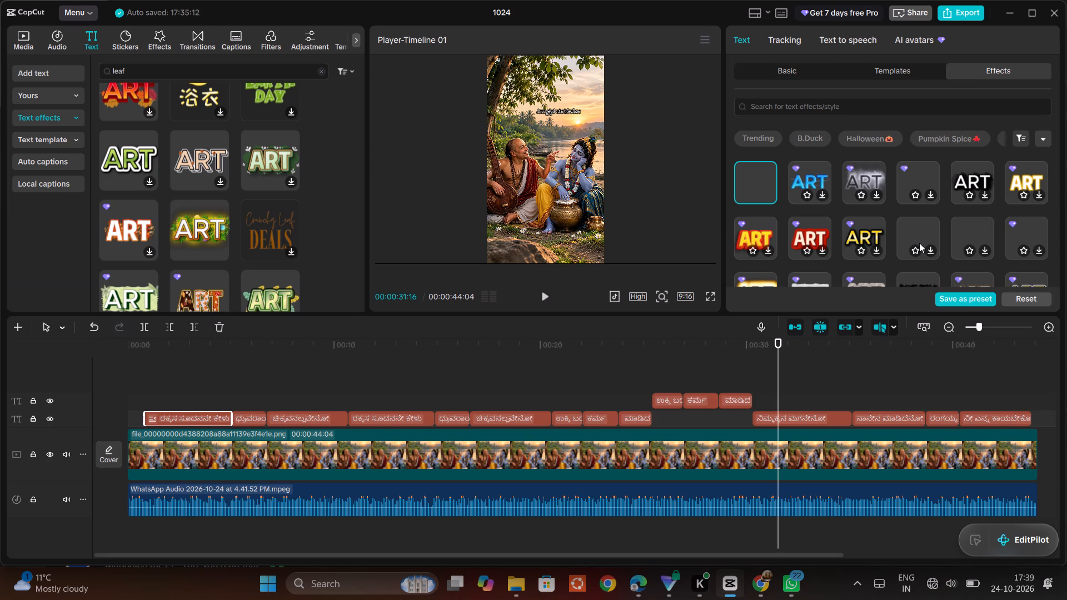
{"action": "scroll", "coordinate": [919, 243], "scroll_direction": "down", "scroll_amount": 1}
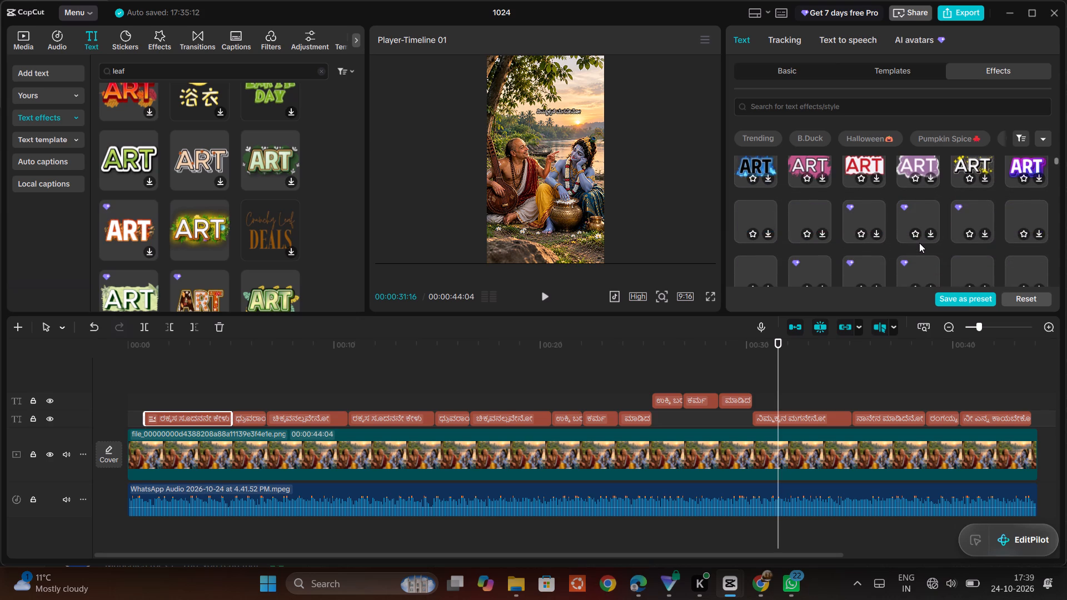
{"action": "scroll", "coordinate": [919, 243], "scroll_direction": "down", "scroll_amount": 1}
{"action": "left_click", "coordinate": [875, 111]}
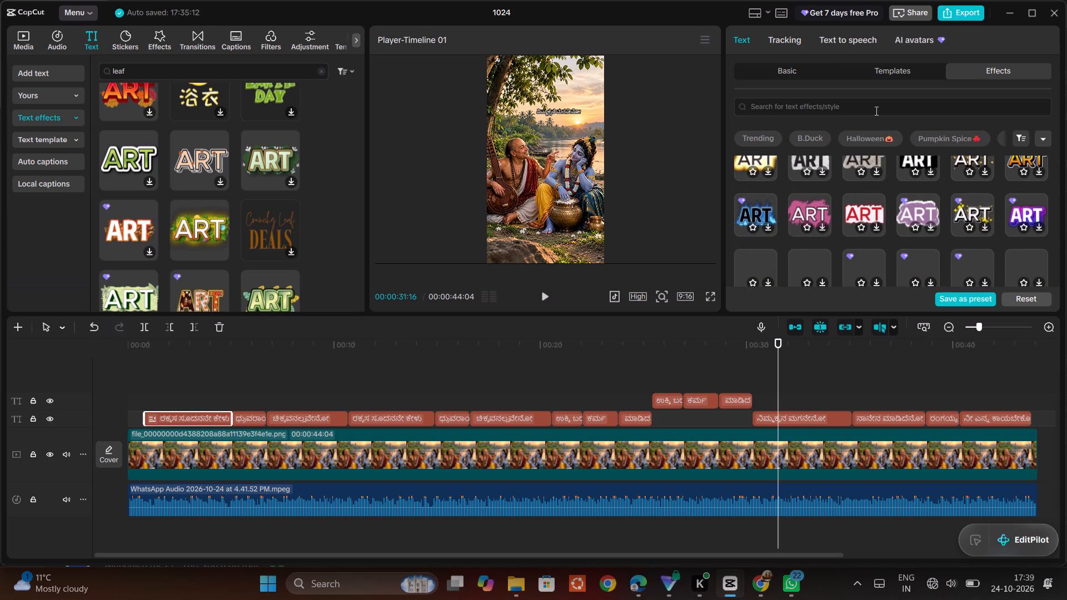
{"action": "left_click", "coordinate": [758, 144]}
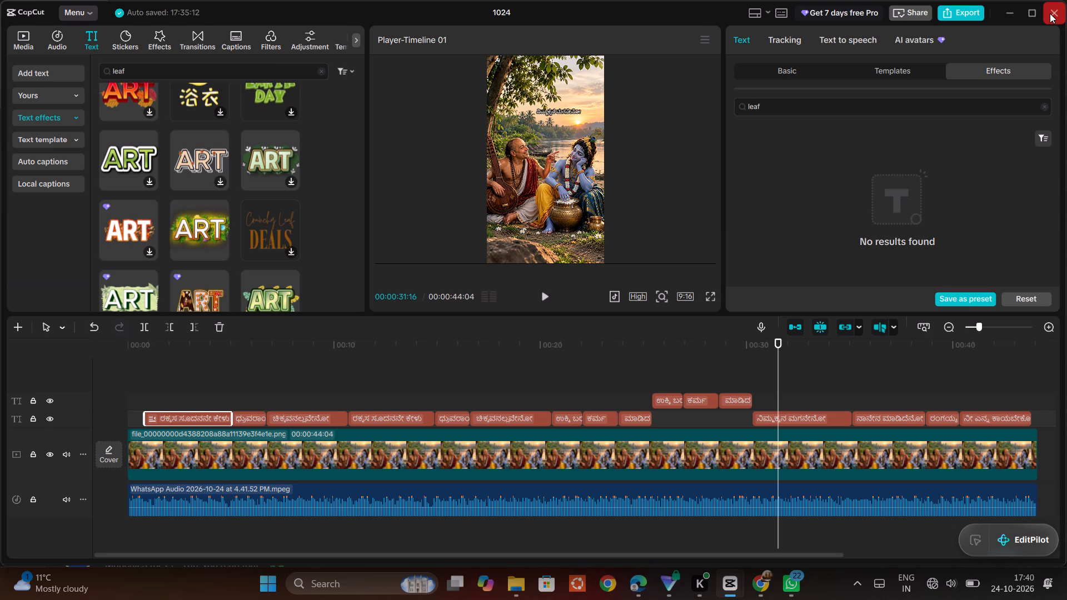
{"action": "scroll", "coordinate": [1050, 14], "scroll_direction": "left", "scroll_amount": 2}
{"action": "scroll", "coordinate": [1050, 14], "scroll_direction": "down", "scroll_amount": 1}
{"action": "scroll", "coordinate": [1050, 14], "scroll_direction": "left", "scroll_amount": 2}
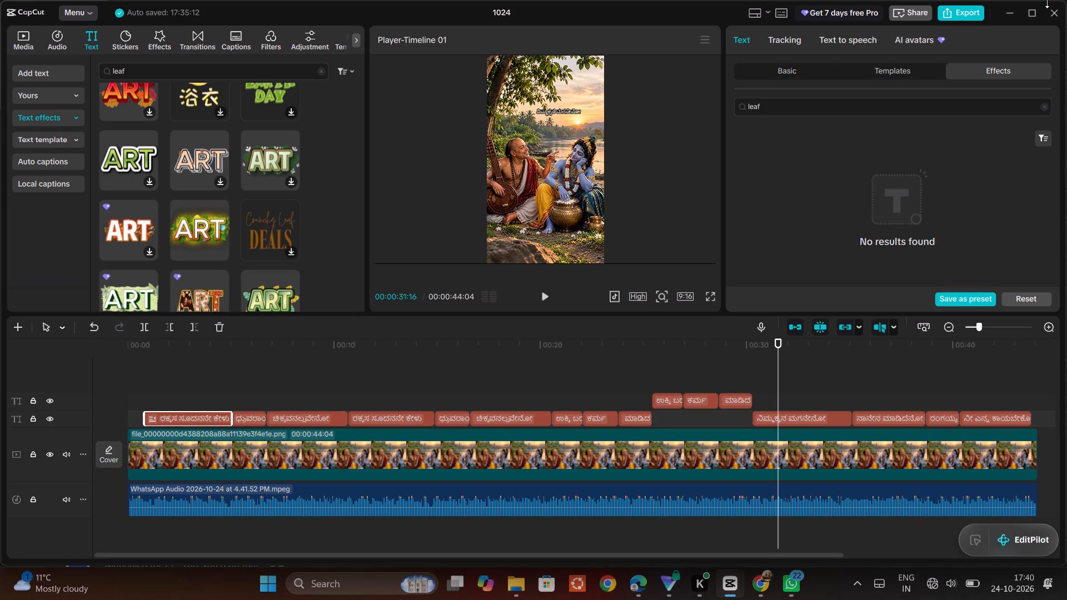
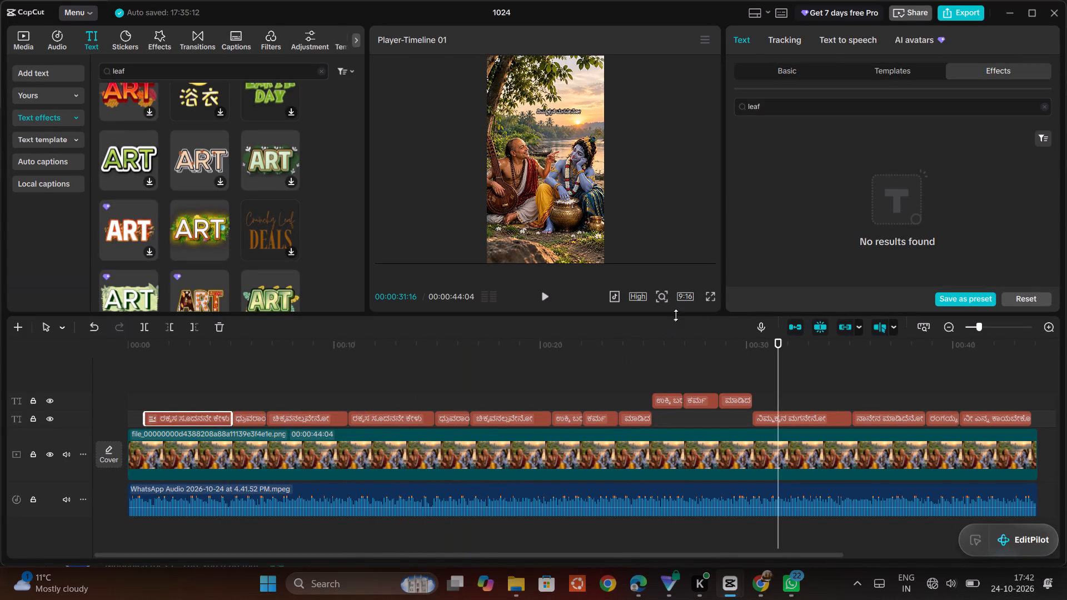
Play the video full screen from the beginning to about 25 seconds, checking the lyric captions' timing, placement and styling.
{"action": "left_click", "coordinate": [712, 298]}
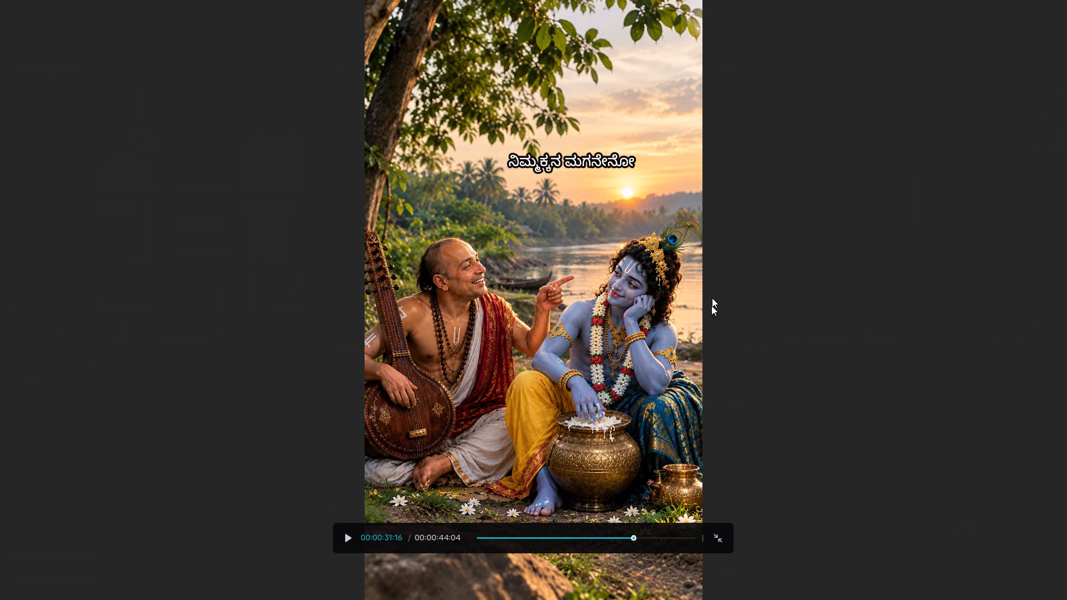
{"action": "left_click", "coordinate": [477, 538]}
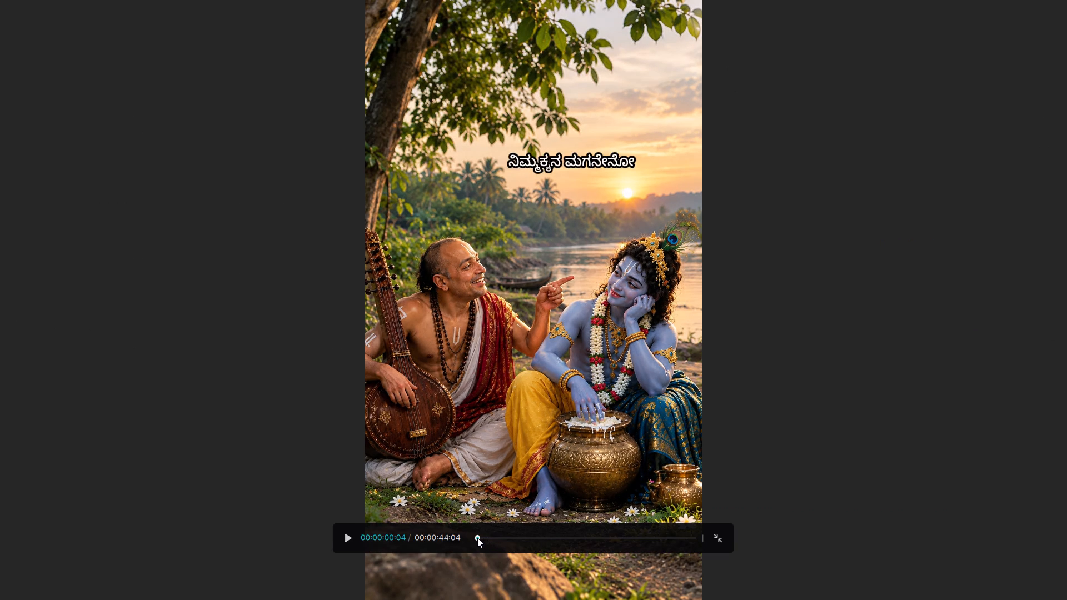
{"action": "left_click", "coordinate": [350, 541]}
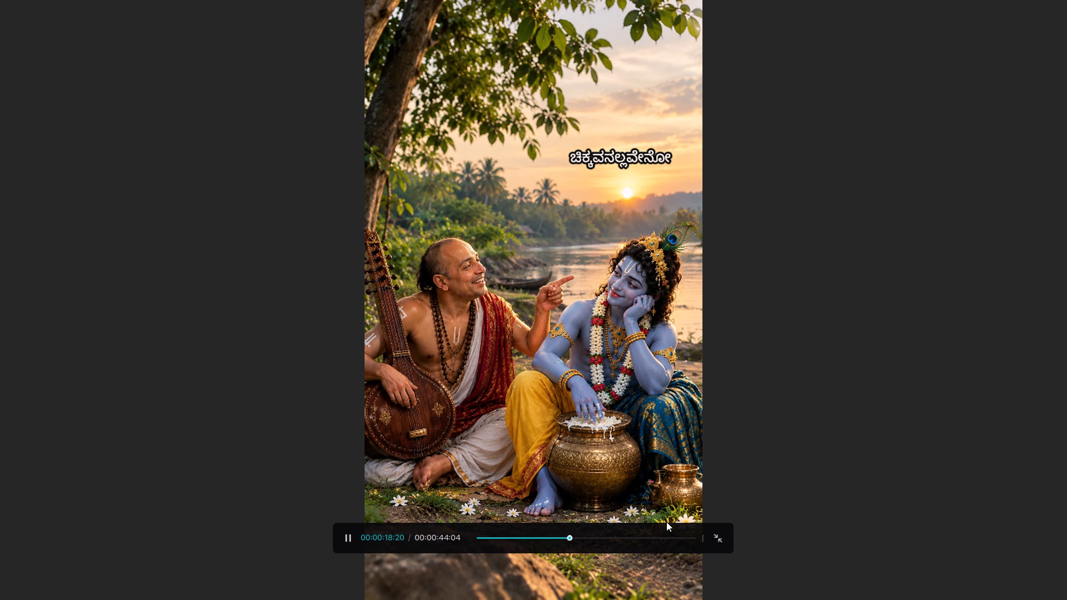
{"action": "left_click", "coordinate": [352, 535]}
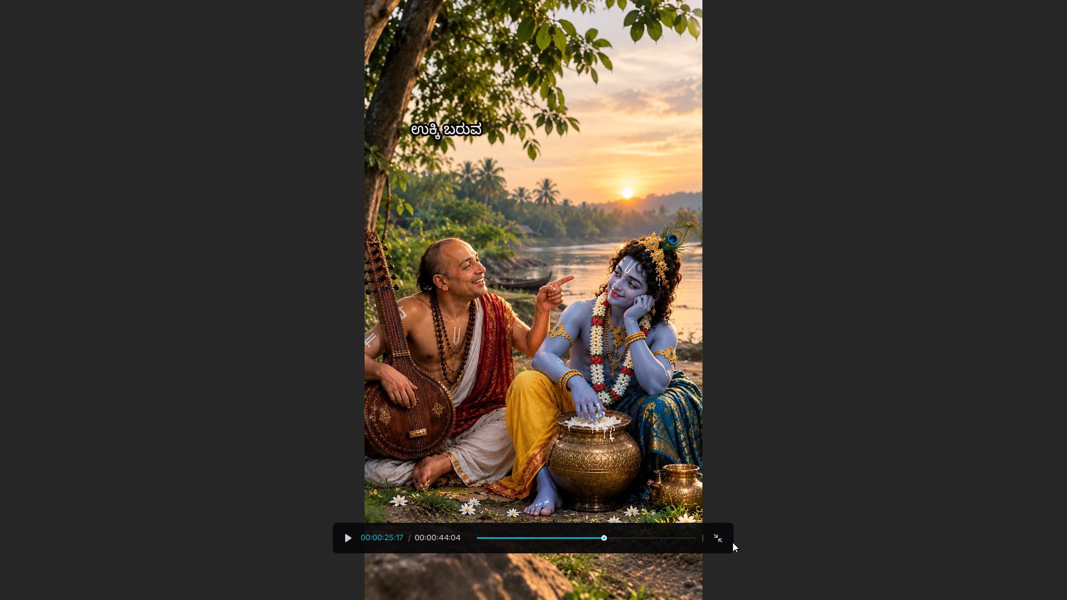
{"action": "left_click", "coordinate": [723, 536]}
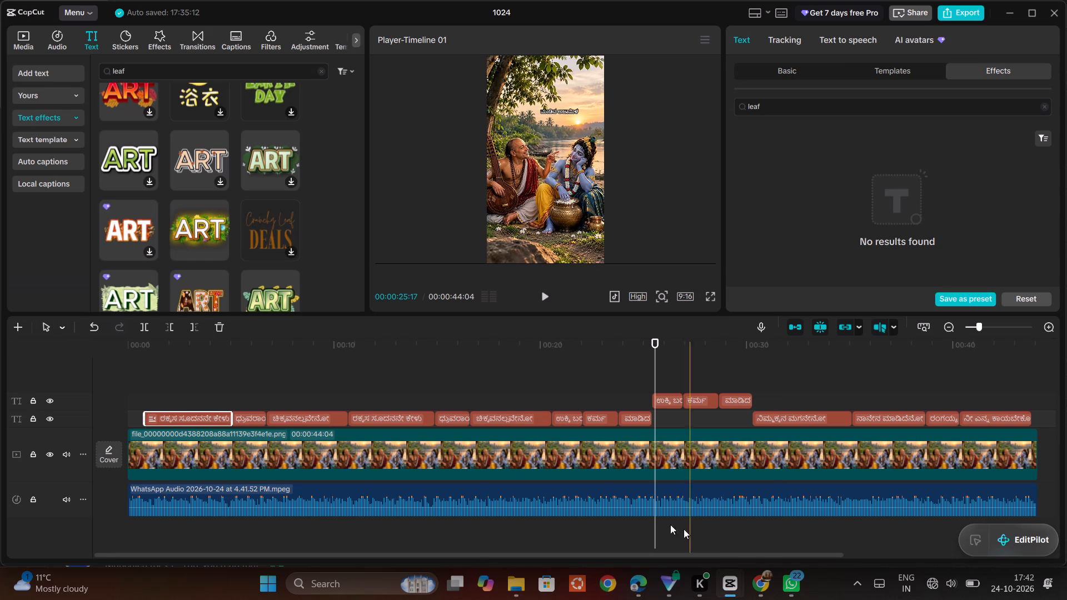
{"action": "left_click", "coordinate": [422, 375]}
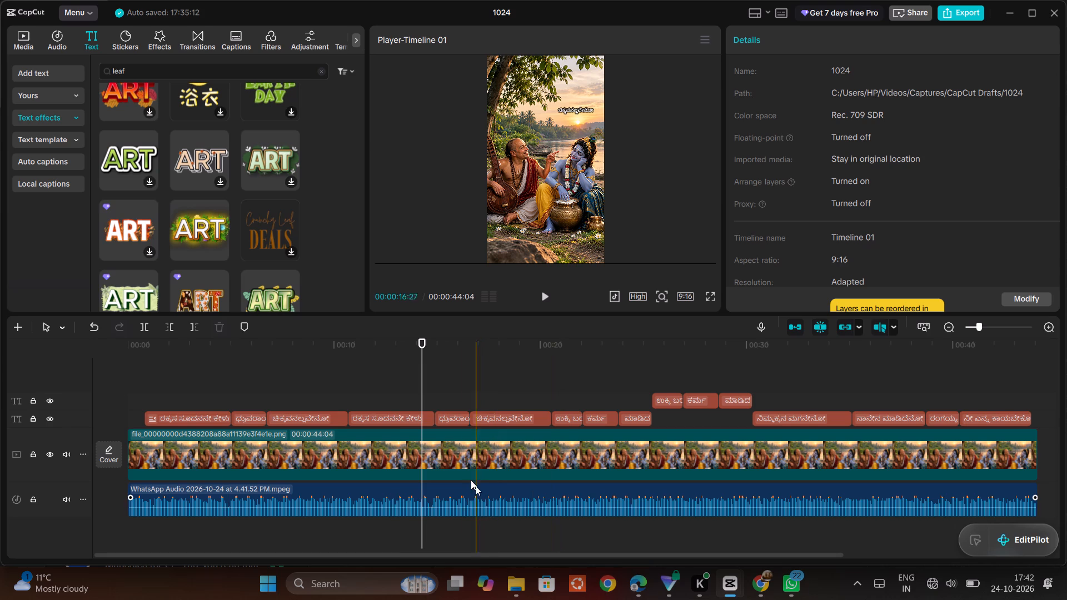
Move the playhead back to 00:00:04:24, near the end of the first lyric caption, to view its styling.
{"action": "left_click", "coordinate": [227, 372]}
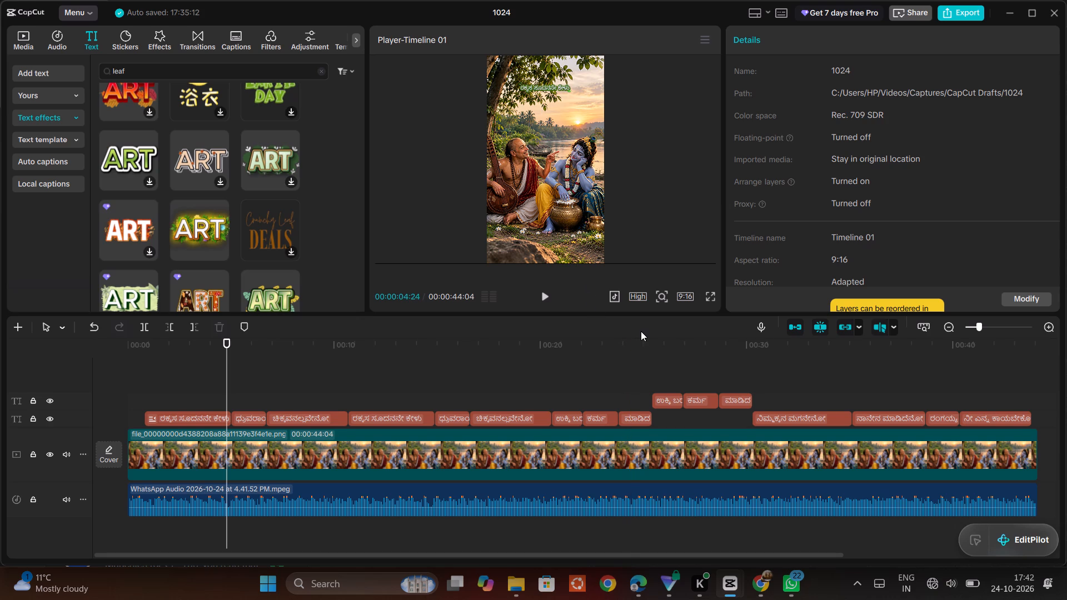
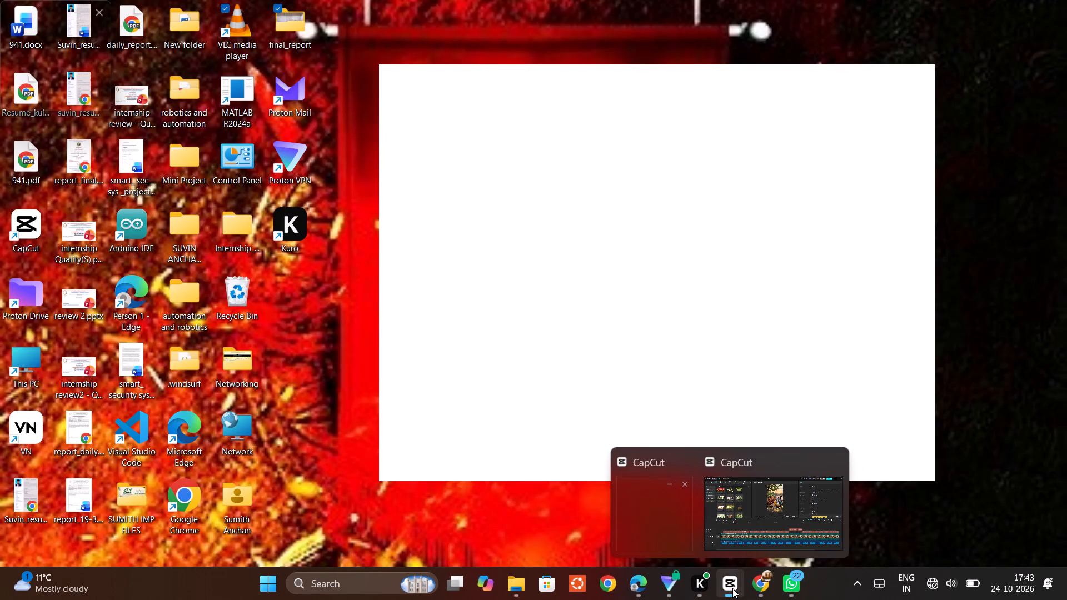
Switch back to the CapCut editing window with the 1024 project's timeline.
{"action": "left_click", "coordinate": [760, 540]}
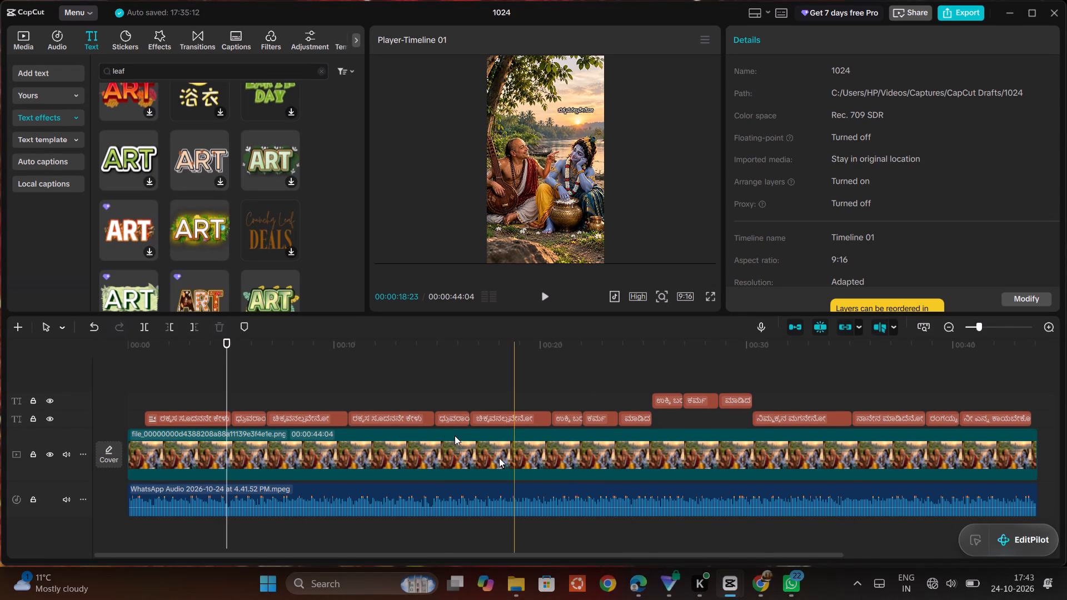
Replay the passage around 5 to 7 seconds and trim the first ಧ್ರುವರಾಯ caption's end to about 00:00:06:18.
{"action": "left_click", "coordinate": [540, 291]}
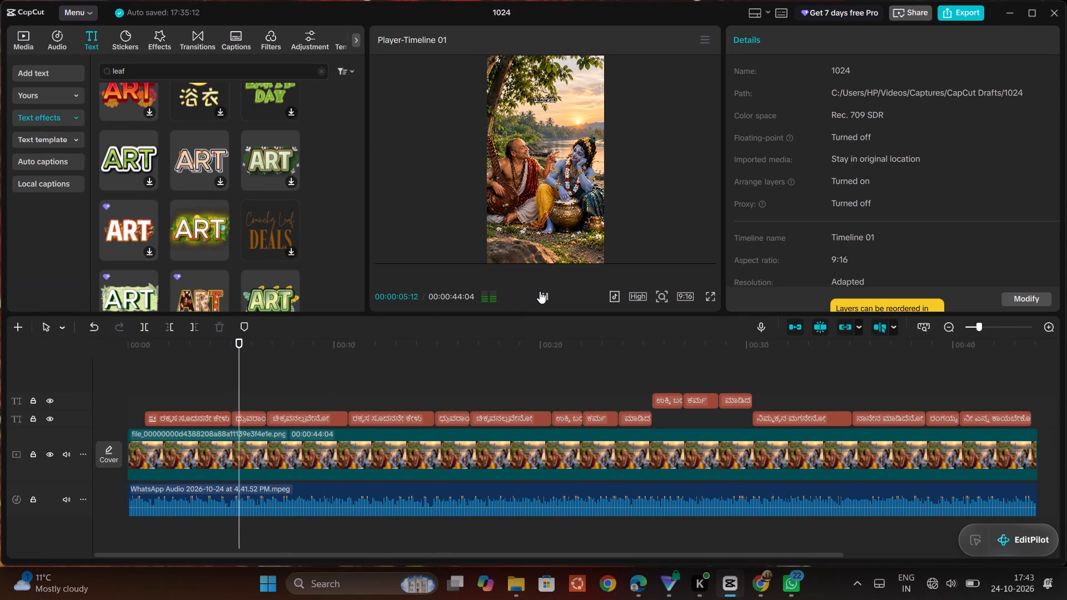
{"action": "left_click", "coordinate": [540, 291]}
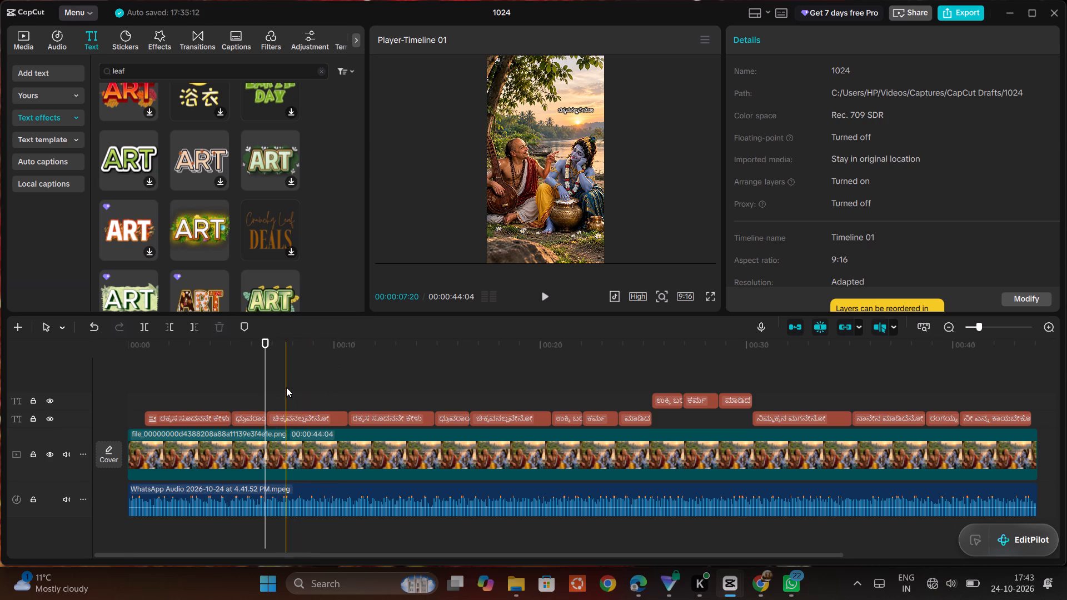
{"action": "scroll", "coordinate": [286, 387], "scroll_direction": "up", "scroll_amount": 5, "text": "ctrl"}
{"action": "left_click", "coordinate": [234, 391]}
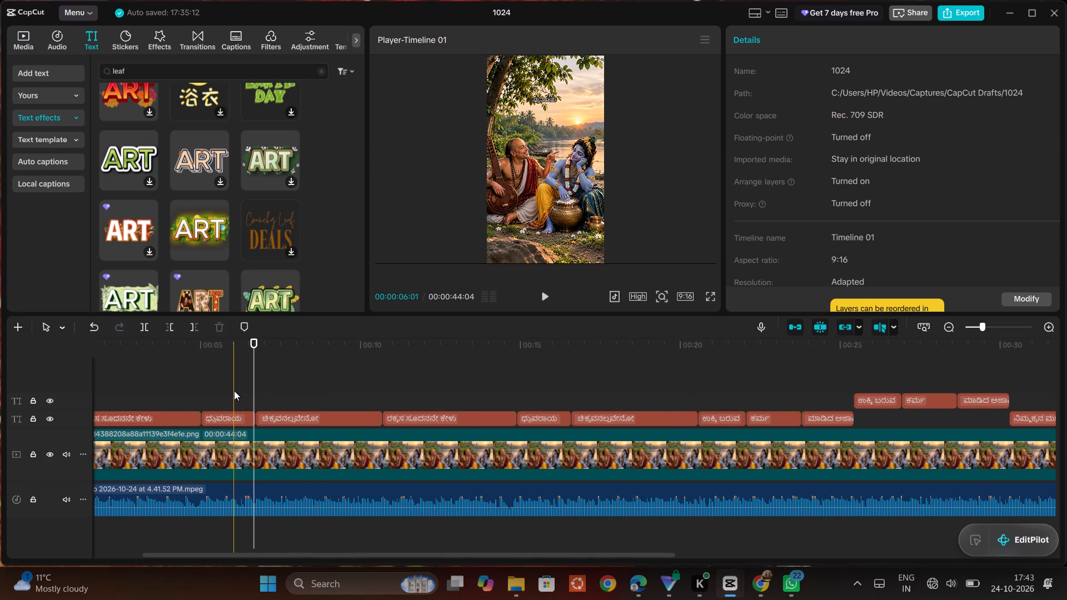
{"action": "left_click", "coordinate": [546, 293]}
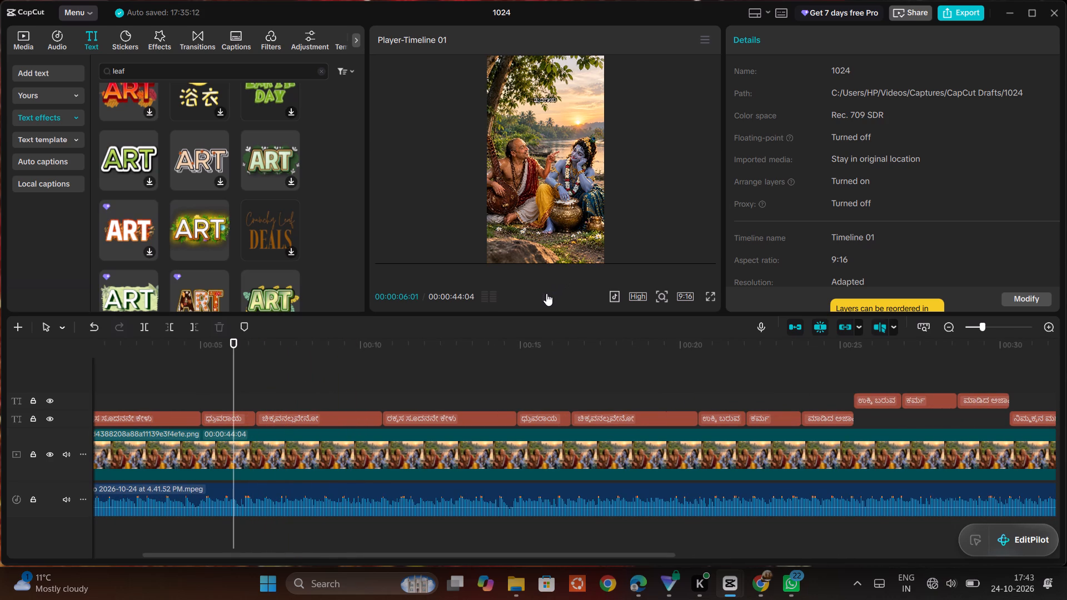
{"action": "left_click", "coordinate": [546, 293]}
{"action": "left_click", "coordinate": [546, 293]}
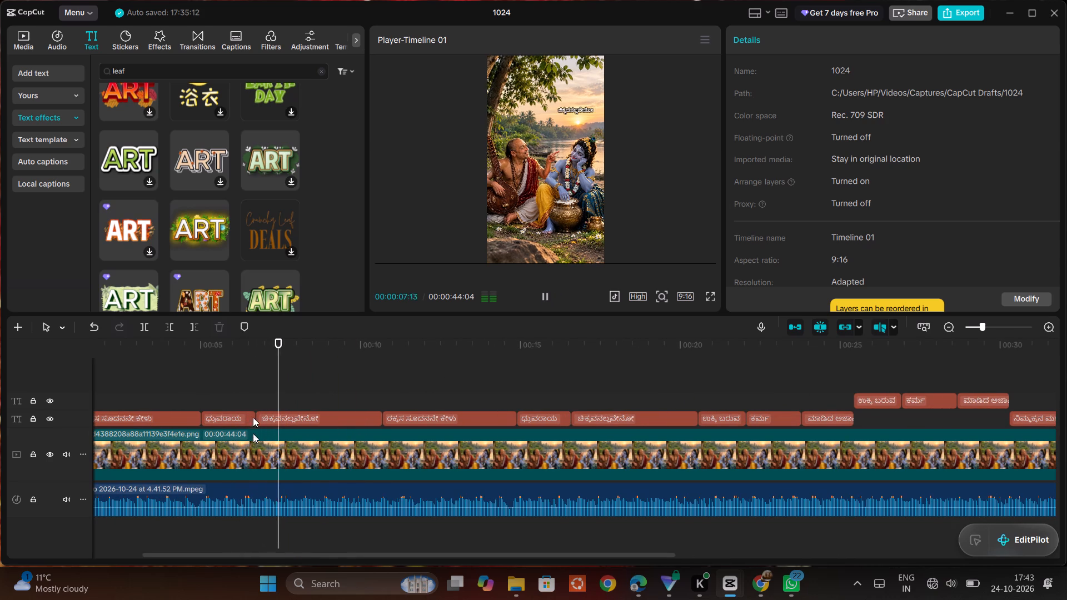
{"action": "left_click", "coordinate": [246, 393]}
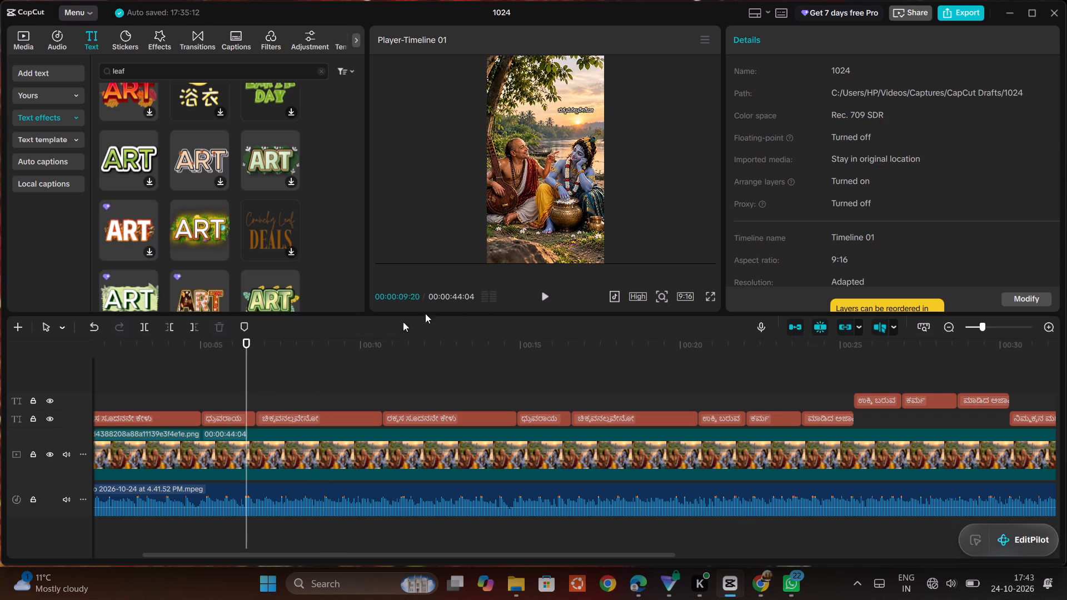
{"action": "double_click", "coordinate": [546, 290]}
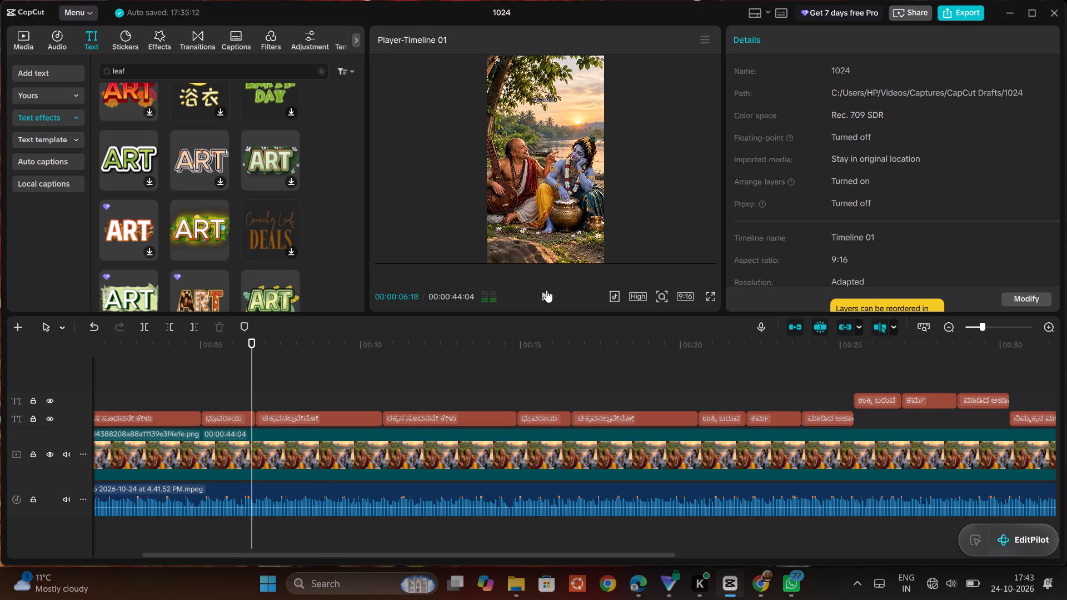
{"action": "left_click", "coordinate": [241, 413]}
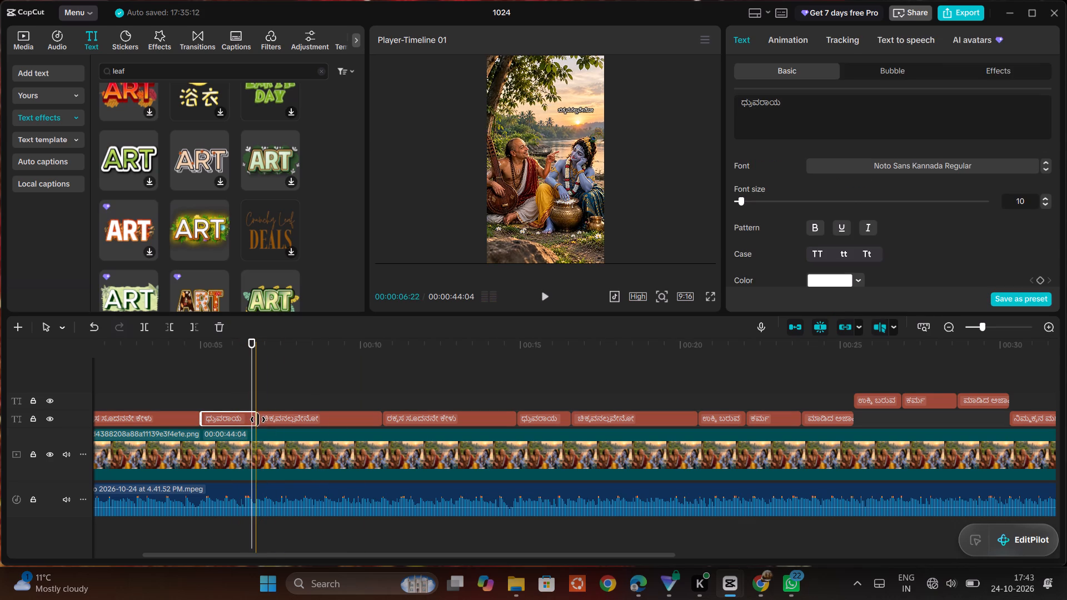
{"action": "left_click", "coordinate": [257, 418]}
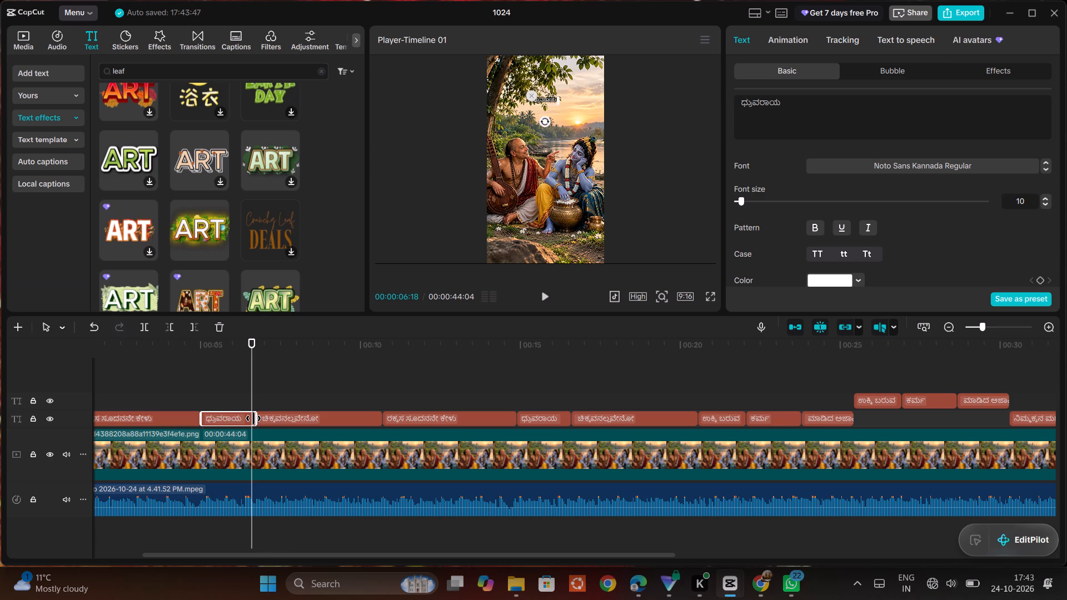
{"action": "left_click", "coordinate": [257, 418]}
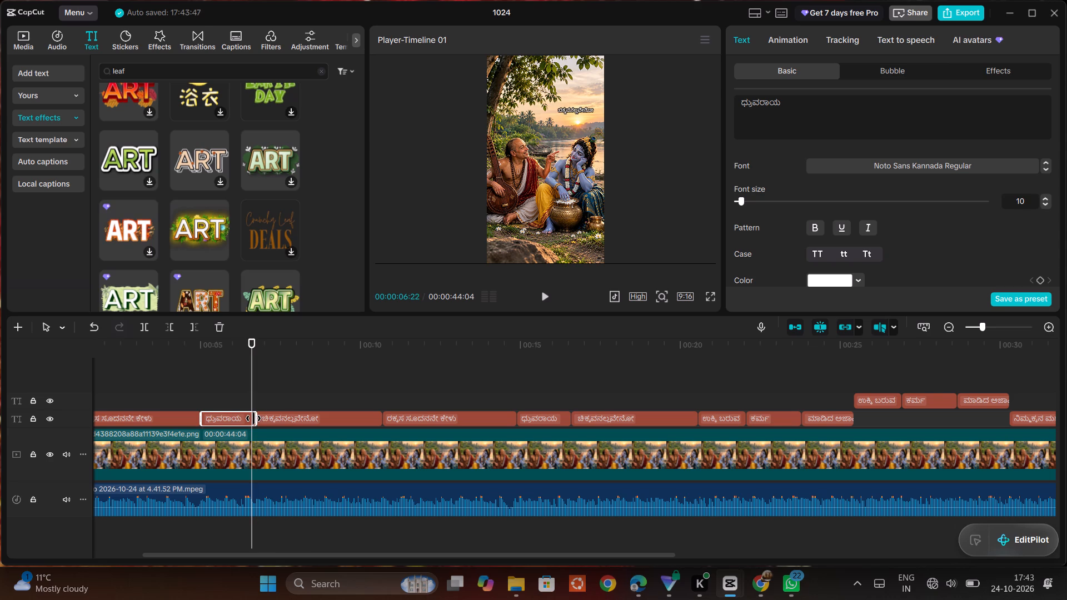
{"action": "left_click", "coordinate": [257, 418]}
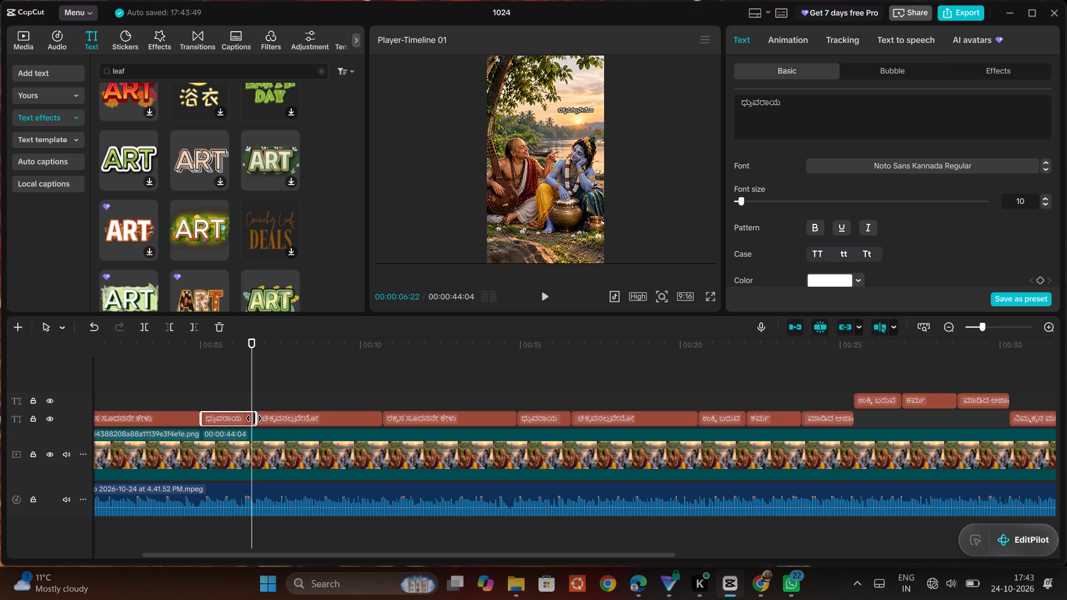
{"action": "left_click", "coordinate": [253, 418]}
{"action": "left_click_drag", "start_coordinate": [257, 418], "coordinate": [251, 419]}
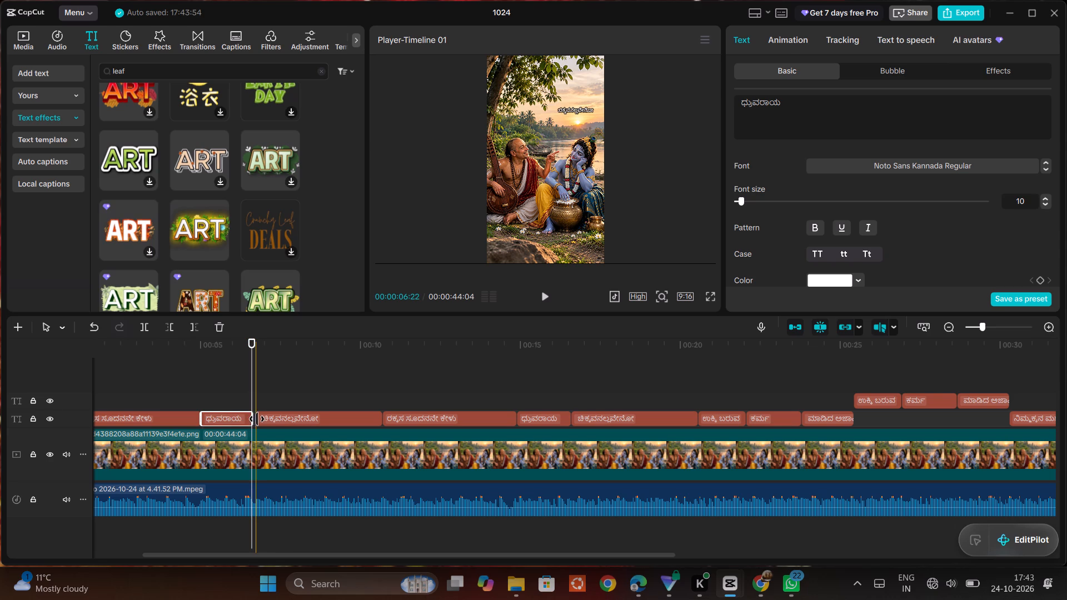
{"action": "left_click_drag", "start_coordinate": [256, 420], "coordinate": [255, 398]}
{"action": "left_click", "coordinate": [255, 398]}
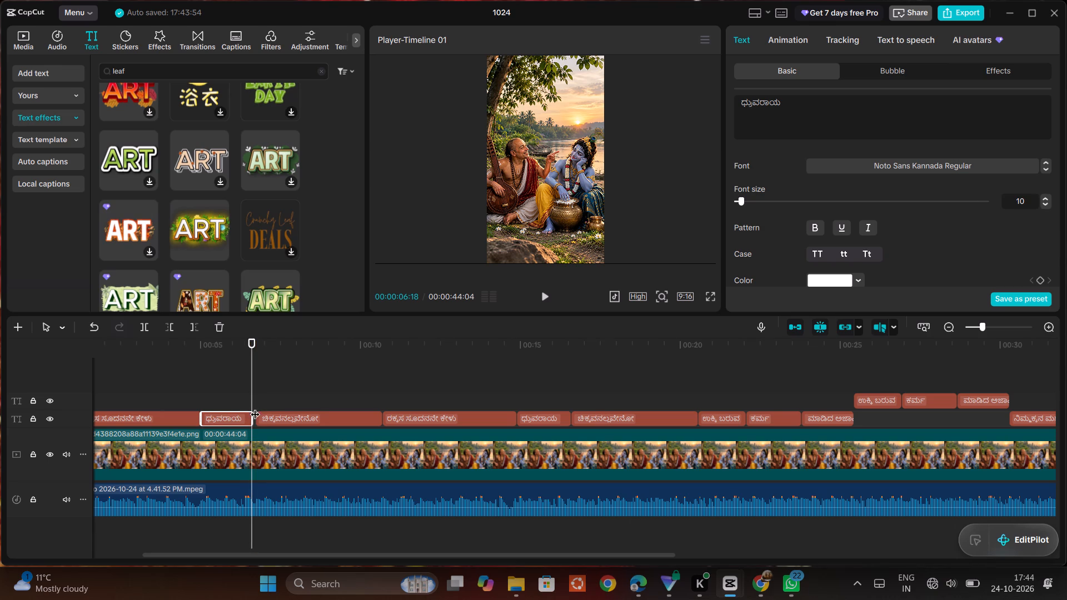
Extend the start of the first ಚಿಕ್ಕವನಲ್ಲವೇನೋ caption back to about 00:00:06:18, against the end of ಧ್ರುವರಾಯ.
{"action": "left_click_drag", "start_coordinate": [258, 418], "coordinate": [252, 418]}
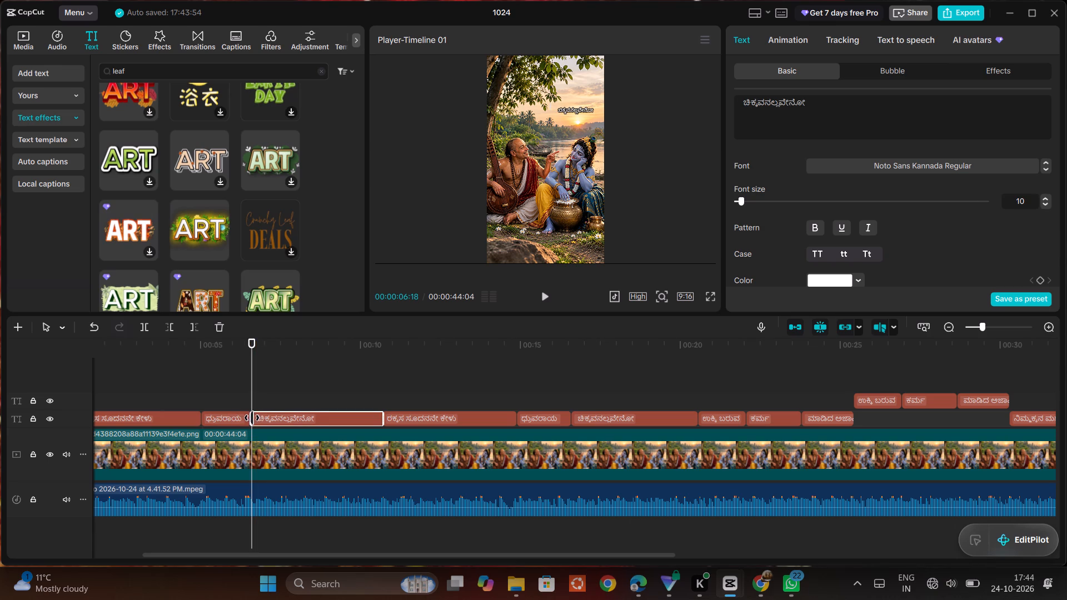
{"action": "left_click_drag", "start_coordinate": [252, 418], "coordinate": [251, 418]}
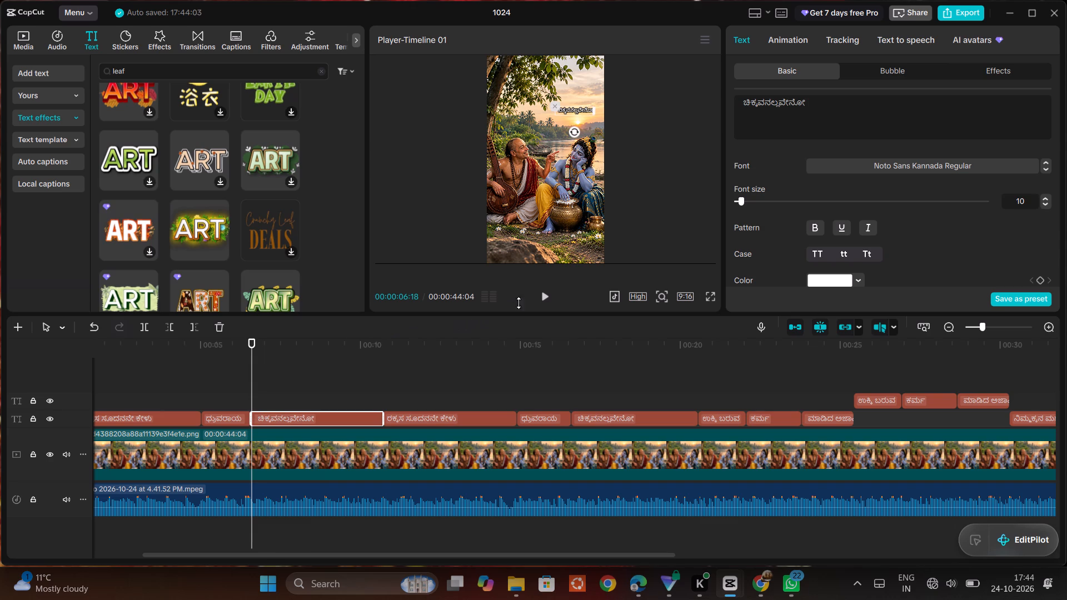
Move the cut between the first ಚಿಕ್ಕವನಲ್ಲವೇನೋ caption and the following ರಕ್ಕಸ ಸೂದನನೇ ಕೇಳು caption to about 00:00:10:16.
{"action": "left_click", "coordinate": [545, 293]}
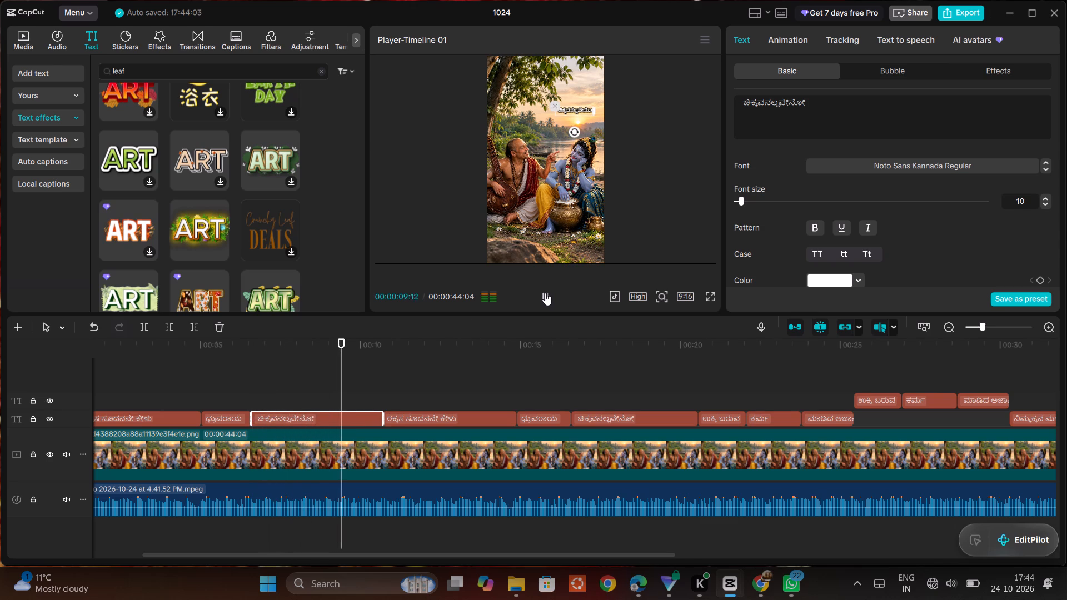
{"action": "left_click", "coordinate": [545, 293]}
{"action": "left_click", "coordinate": [545, 293]}
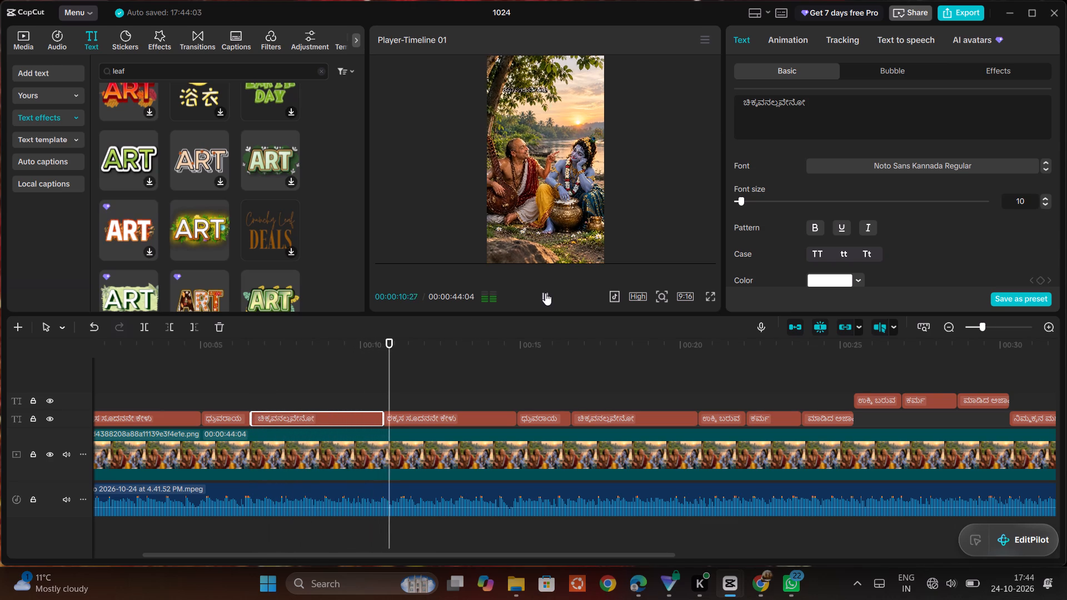
{"action": "left_click", "coordinate": [377, 384]}
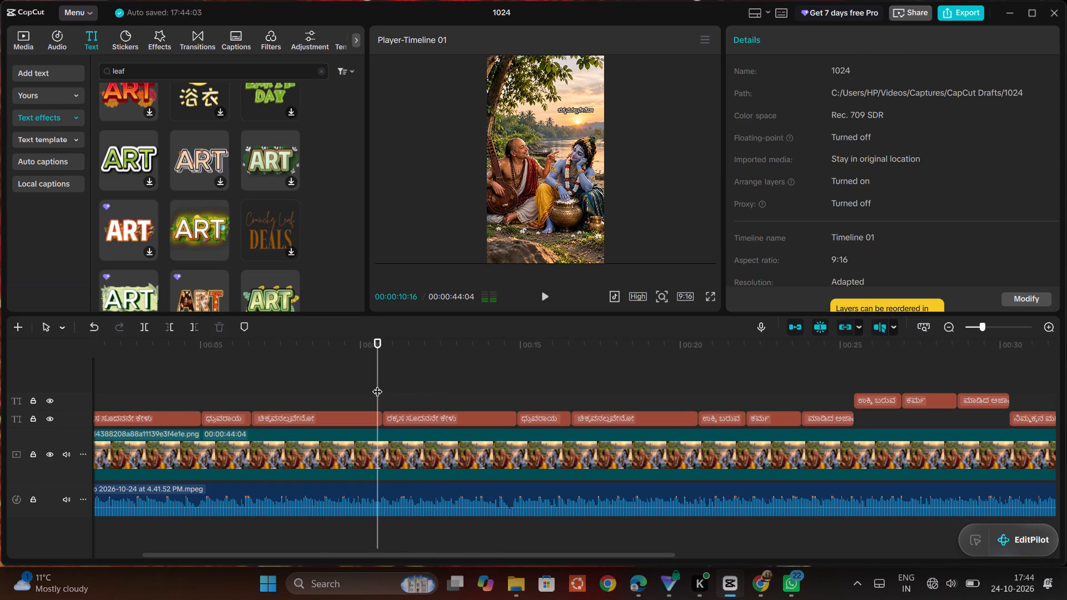
{"action": "left_click", "coordinate": [368, 417]}
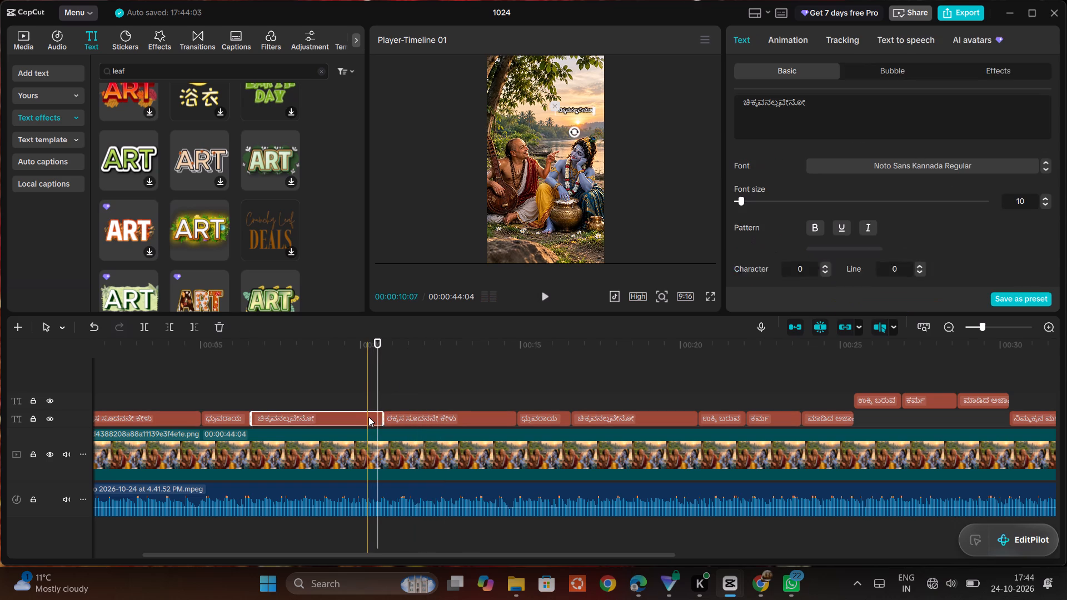
{"action": "left_click_drag", "start_coordinate": [386, 416], "coordinate": [379, 418]}
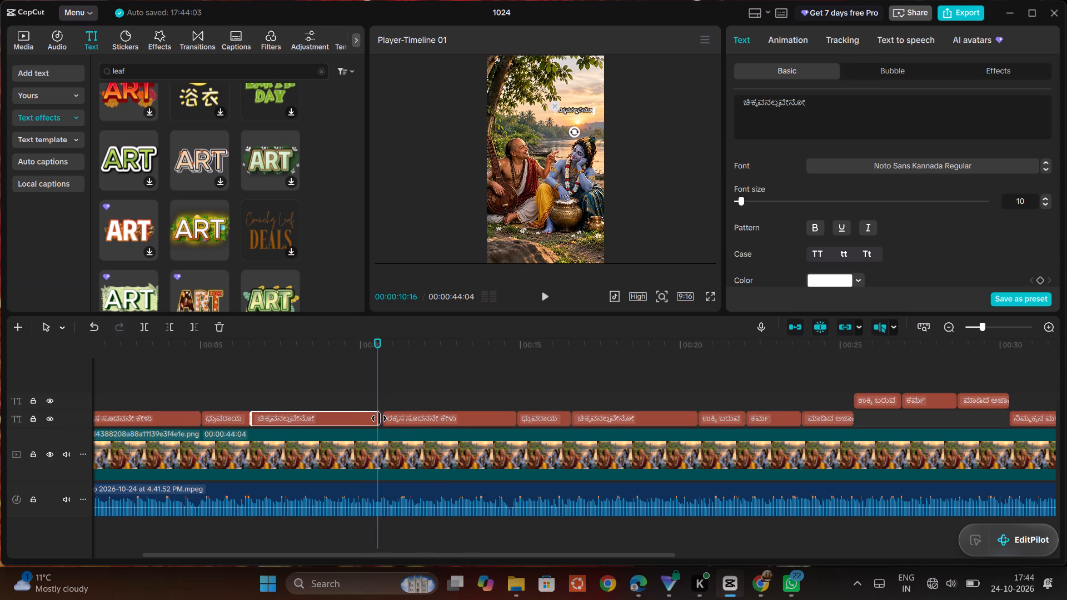
{"action": "left_click", "coordinate": [383, 418]}
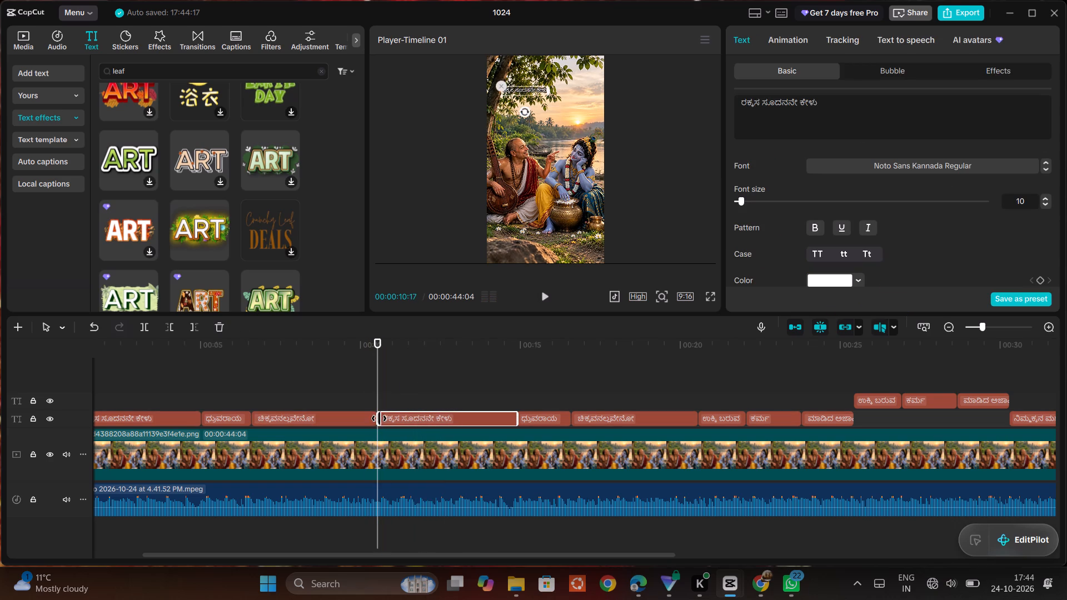
Move the cut between the second ರಕ್ಕಸ ಸೂದನನೇ ಕೇಳು caption and the second ಧ್ರುವರಾಯ caption to about 00:00:14:22.
{"action": "left_click", "coordinate": [549, 298]}
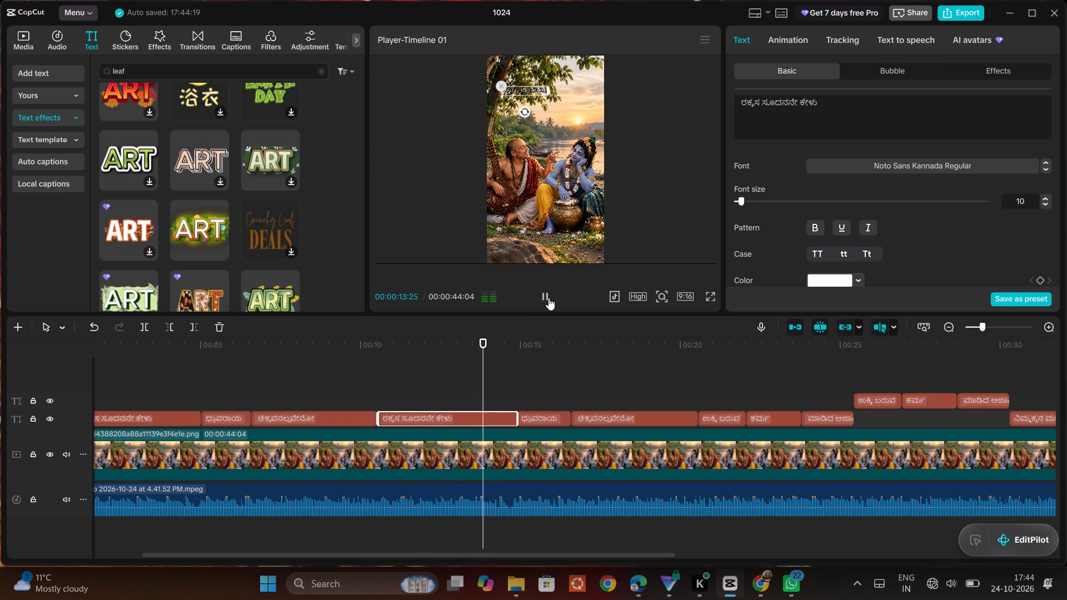
{"action": "left_click", "coordinate": [549, 298]}
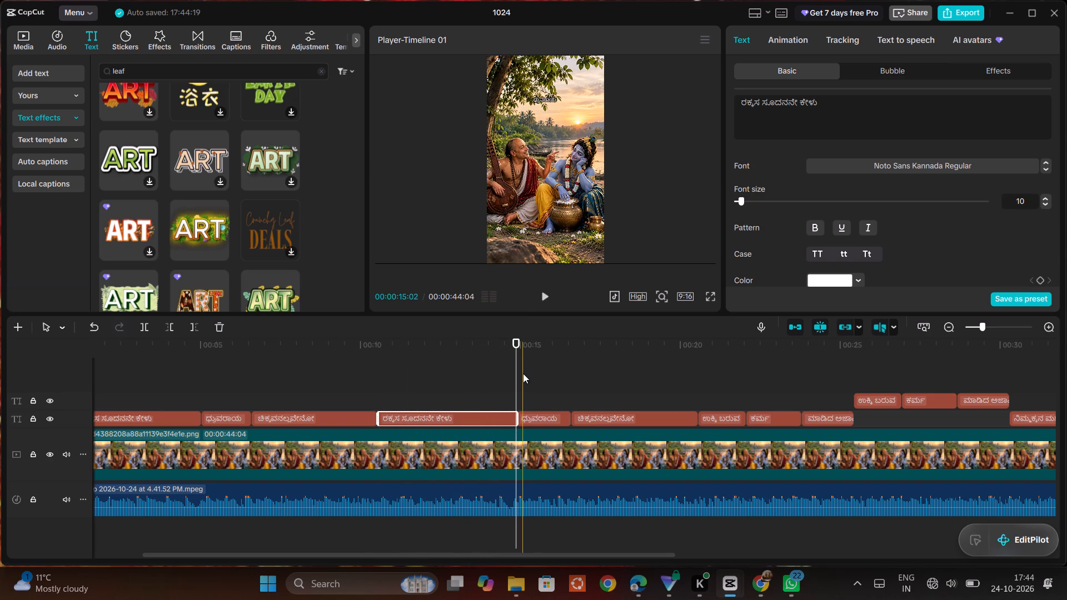
{"action": "left_click_drag", "start_coordinate": [517, 376], "coordinate": [511, 378]}
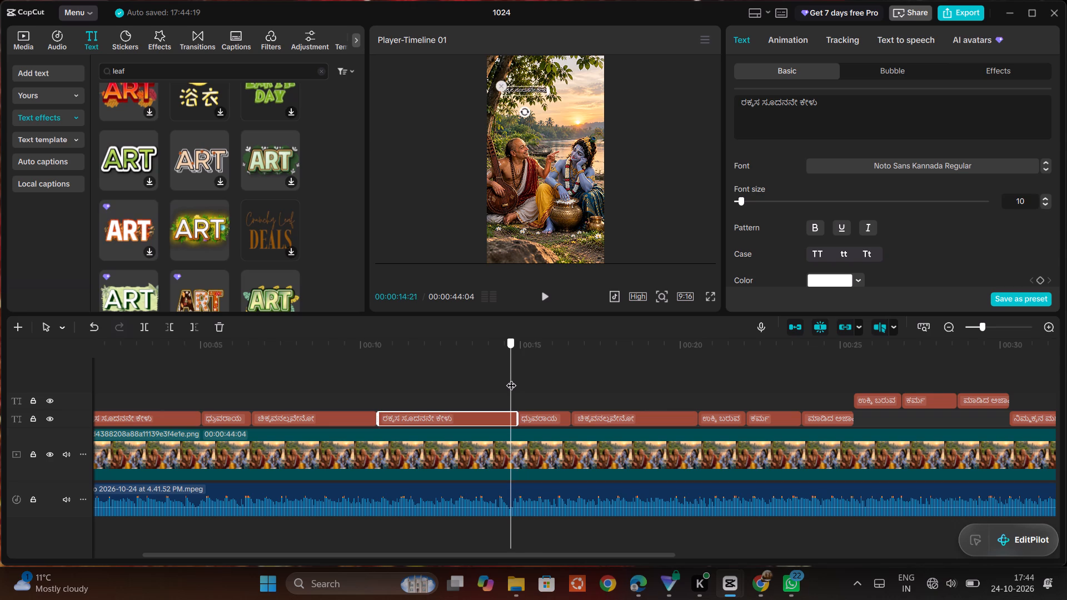
{"action": "left_click_drag", "start_coordinate": [511, 378], "coordinate": [512, 380]}
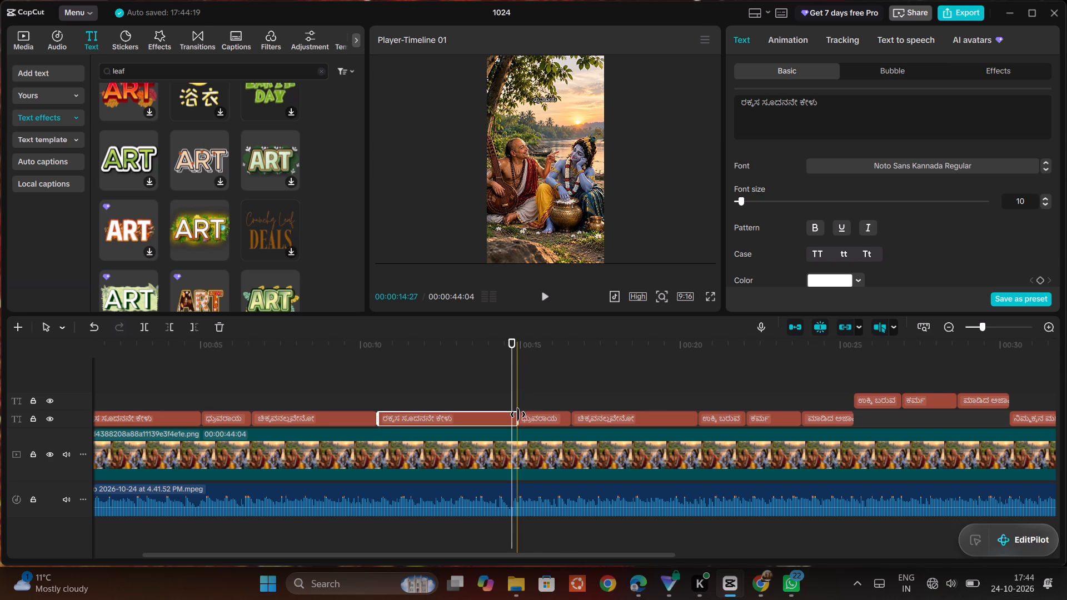
{"action": "left_click_drag", "start_coordinate": [518, 414], "coordinate": [512, 416]}
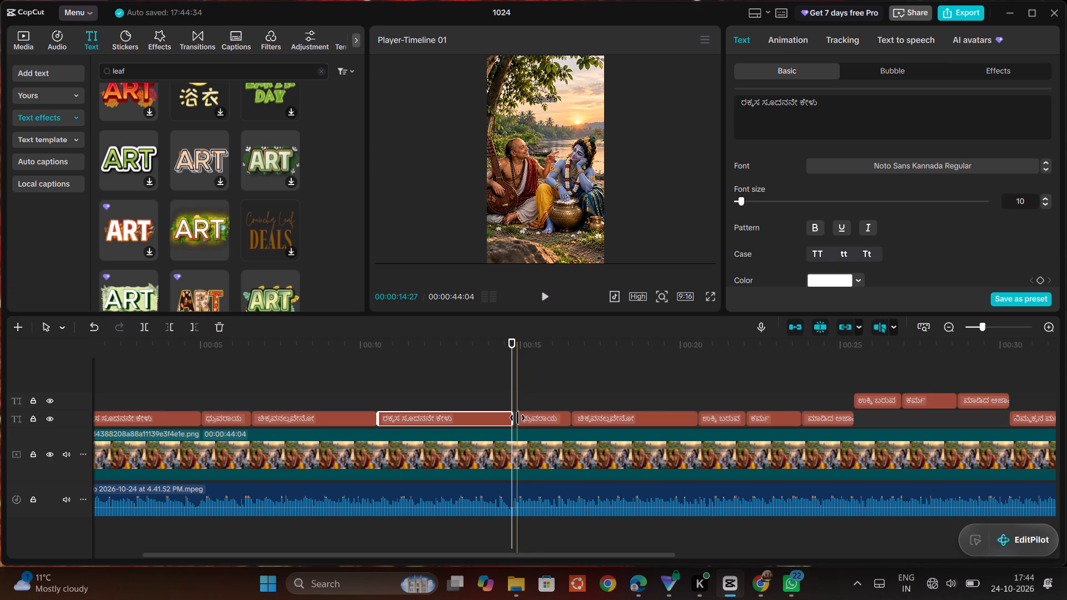
{"action": "left_click", "coordinate": [517, 418]}
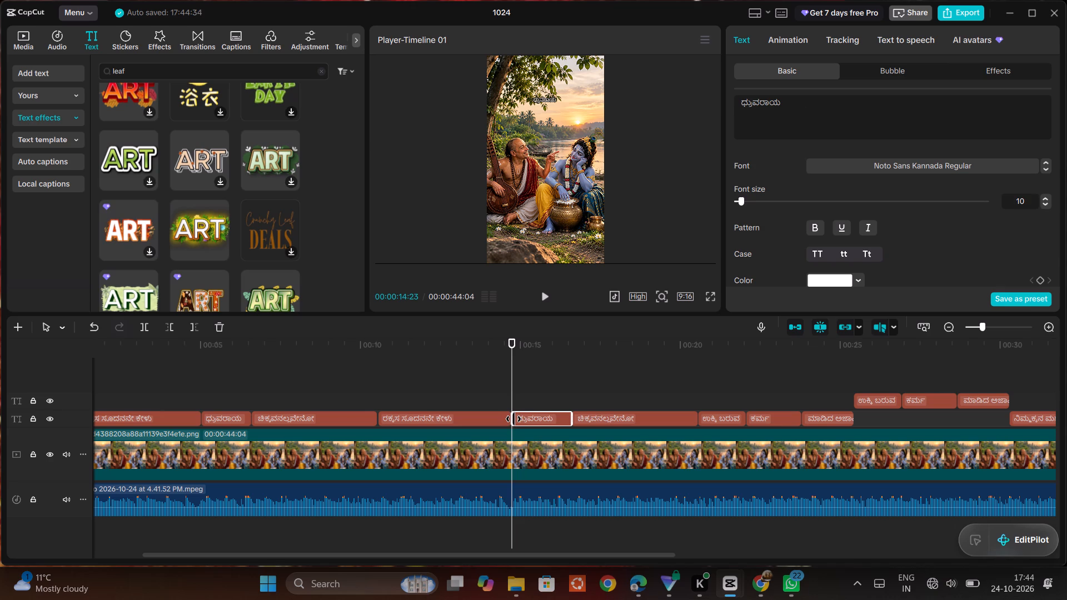
Play the second ಧ್ರುವರಾಯ caption and trim its end to about 00:00:16:11.
{"action": "left_click", "coordinate": [549, 293]}
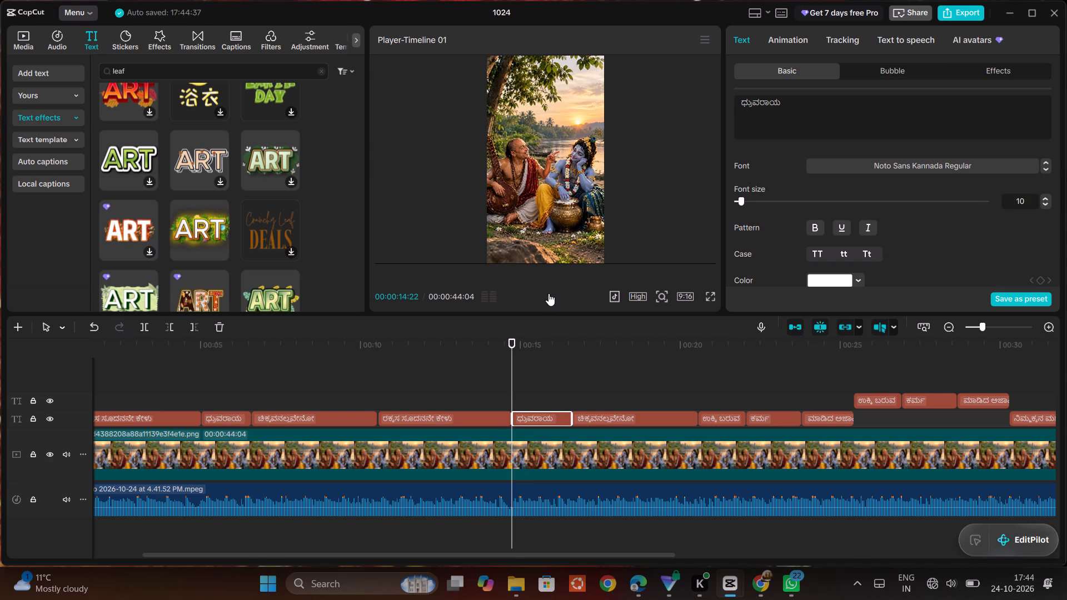
{"action": "left_click", "coordinate": [549, 293]}
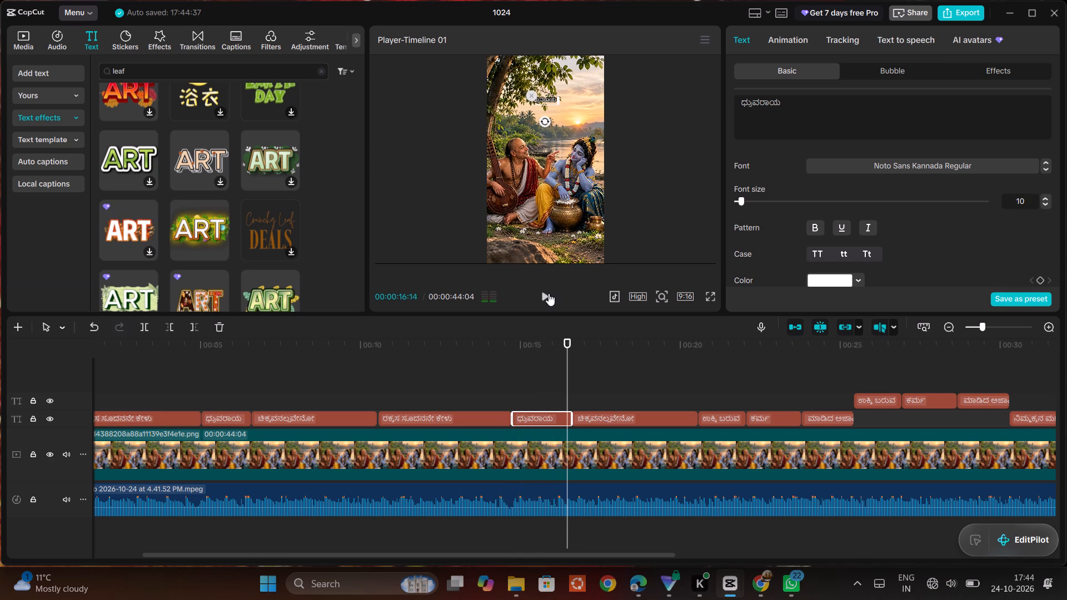
{"action": "left_click", "coordinate": [552, 354]}
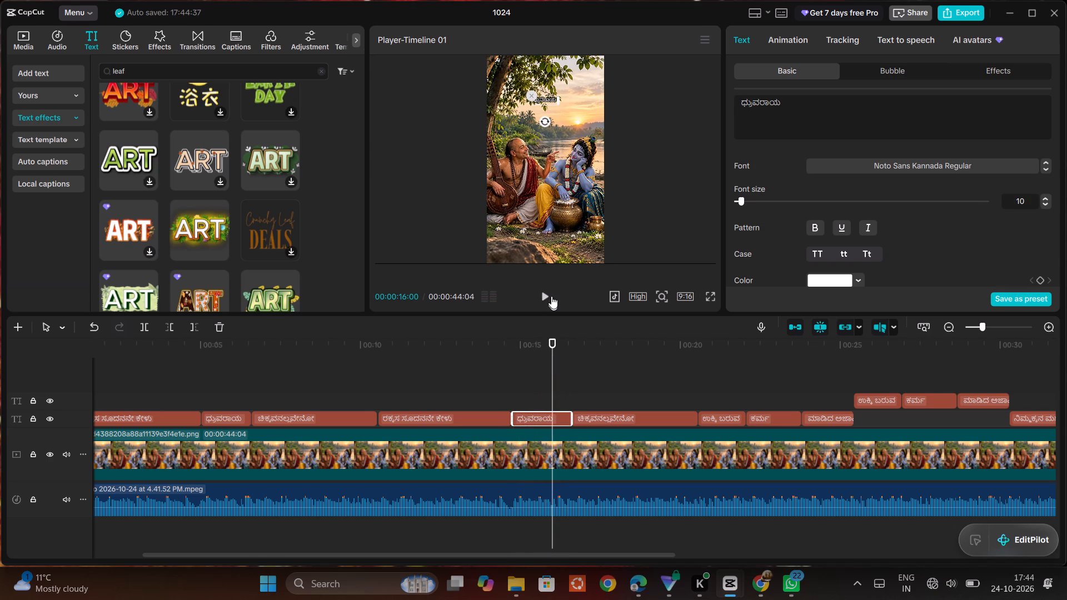
{"action": "left_click", "coordinate": [548, 295]}
{"action": "left_click", "coordinate": [548, 295]}
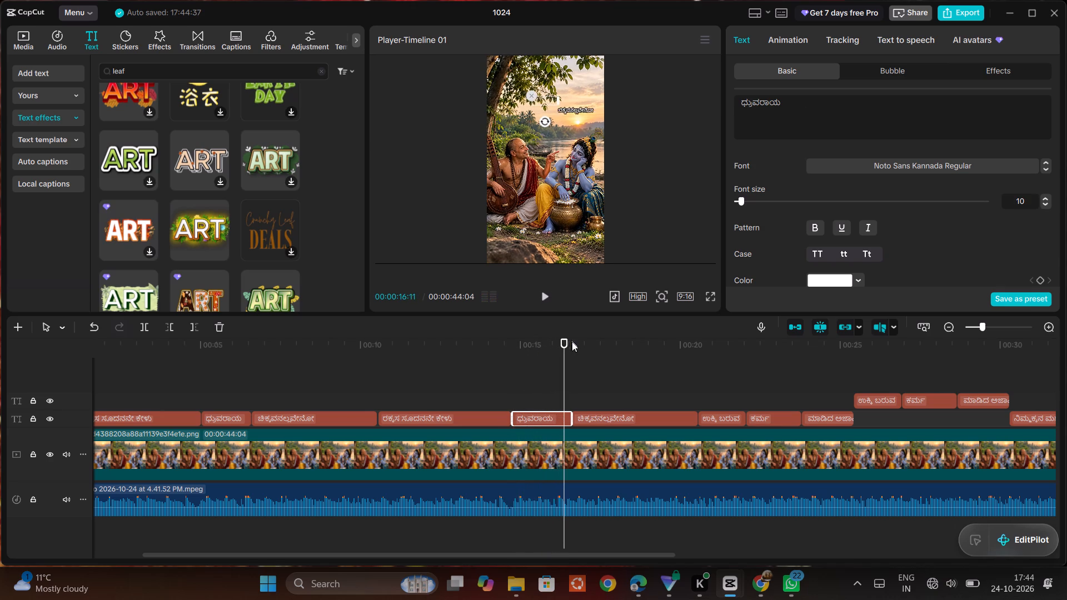
{"action": "left_click_drag", "start_coordinate": [572, 418], "coordinate": [559, 421]}
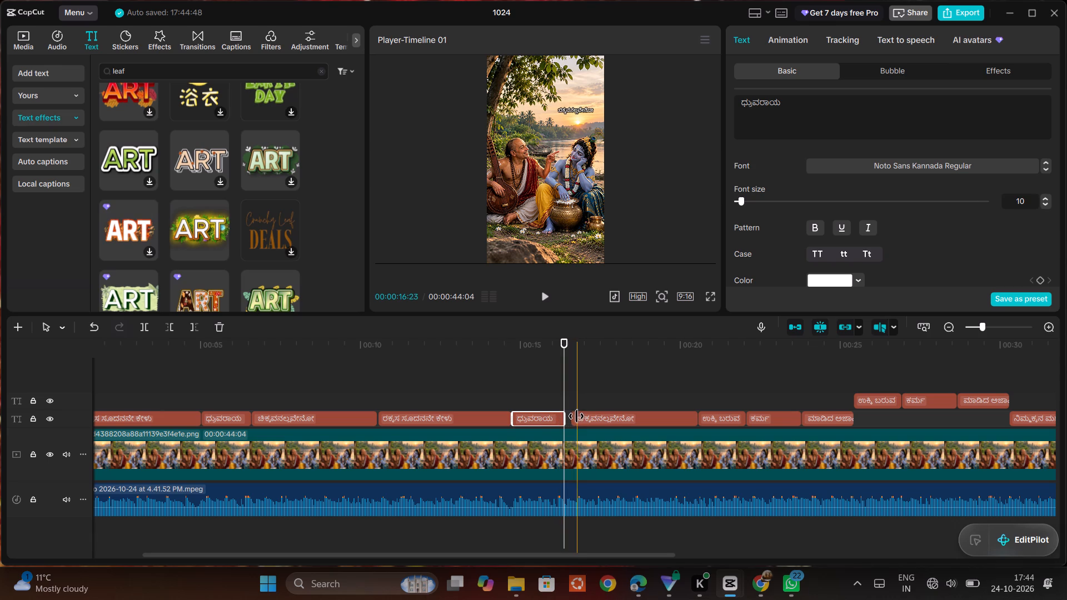
Extend the start of the second ಚಿಕ್ಕವನಲ್ಲವೇನೋ caption back to about 00:00:16:11, against the second ಧ್ರುವರಾಯ caption, and play it through.
{"action": "left_click", "coordinate": [571, 419]}
{"action": "left_click", "coordinate": [571, 419]}
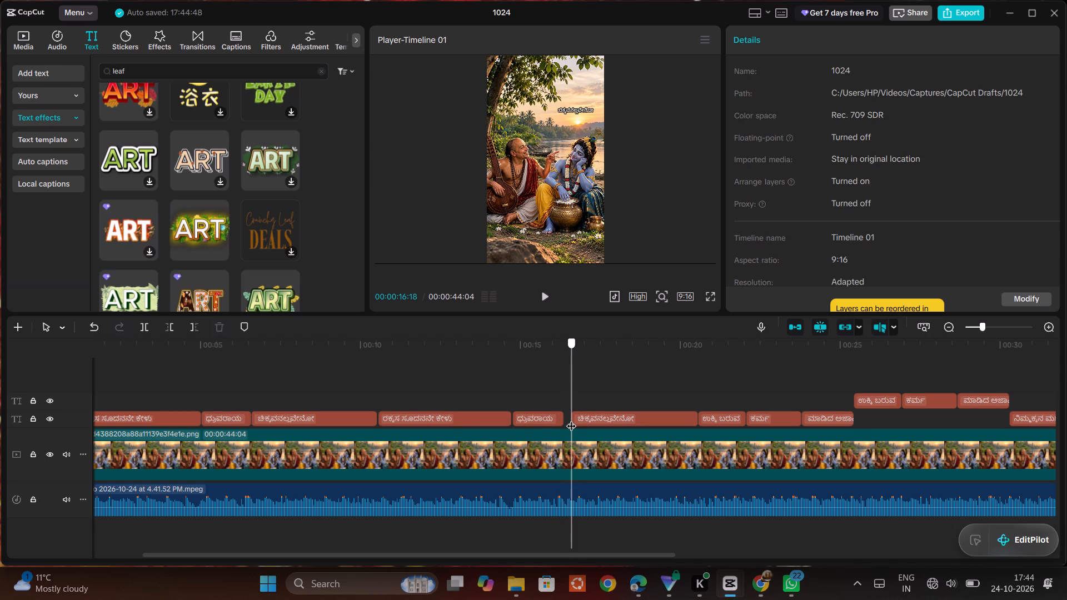
{"action": "left_click_drag", "start_coordinate": [571, 419], "coordinate": [564, 422]}
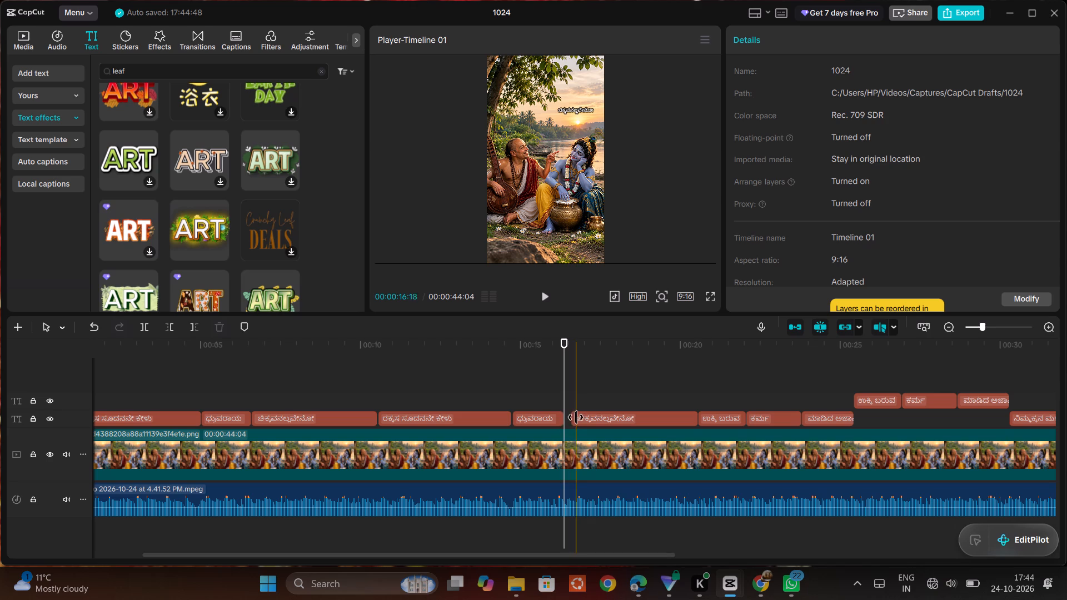
{"action": "left_click_drag", "start_coordinate": [572, 422], "coordinate": [565, 422]}
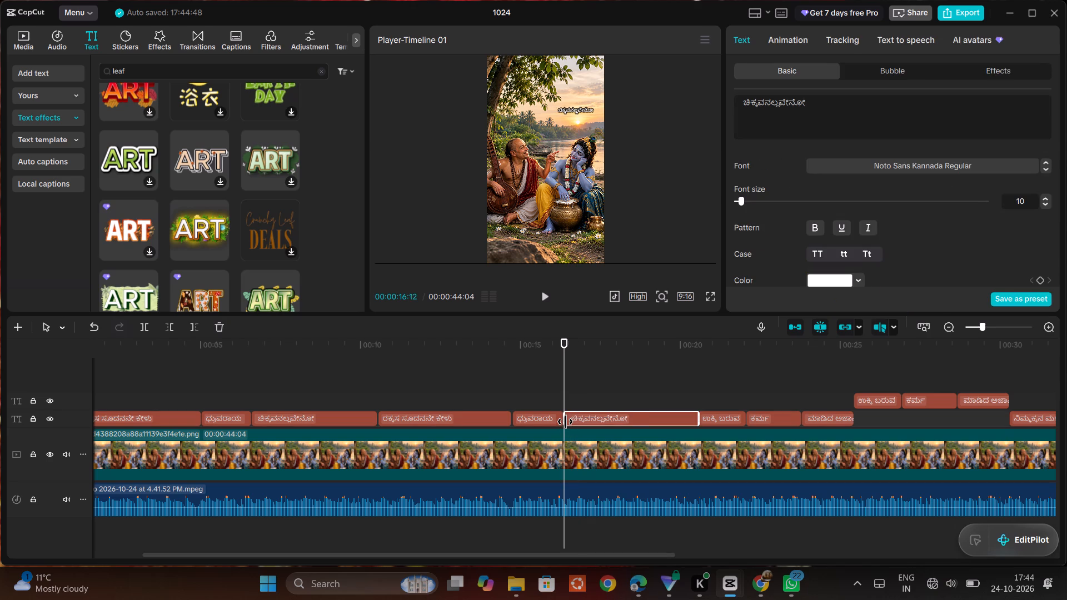
{"action": "left_click_drag", "start_coordinate": [565, 422], "coordinate": [565, 422]}
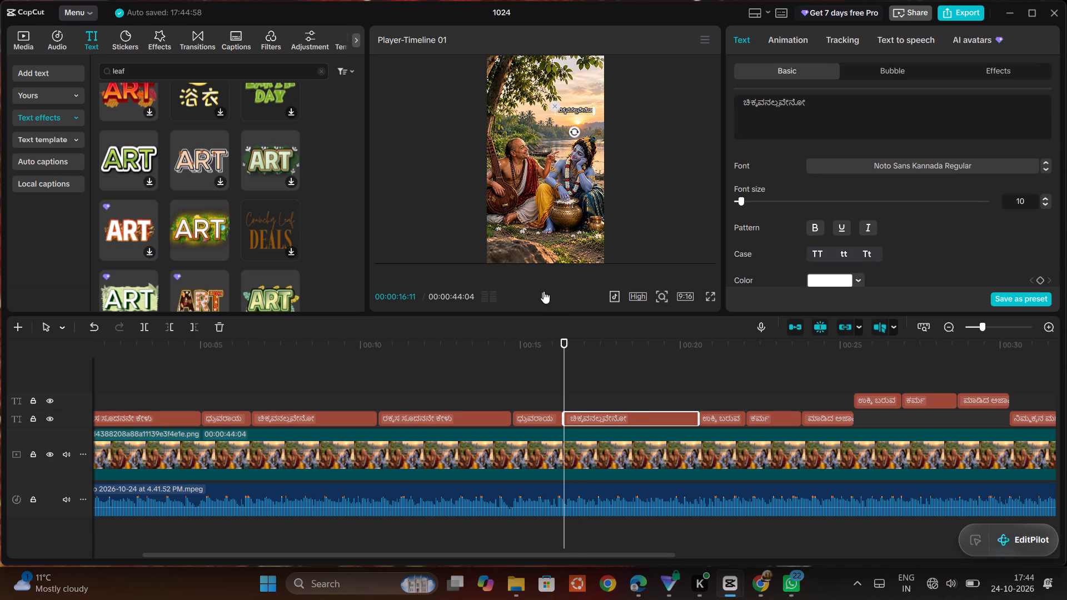
{"action": "left_click", "coordinate": [544, 291]}
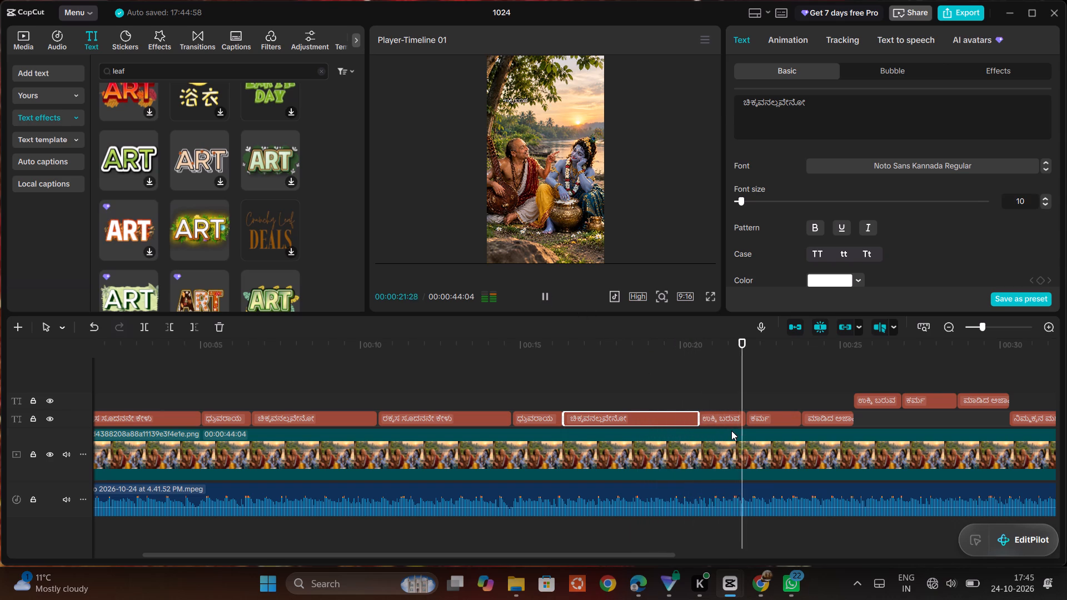
{"action": "left_click", "coordinate": [674, 366]}
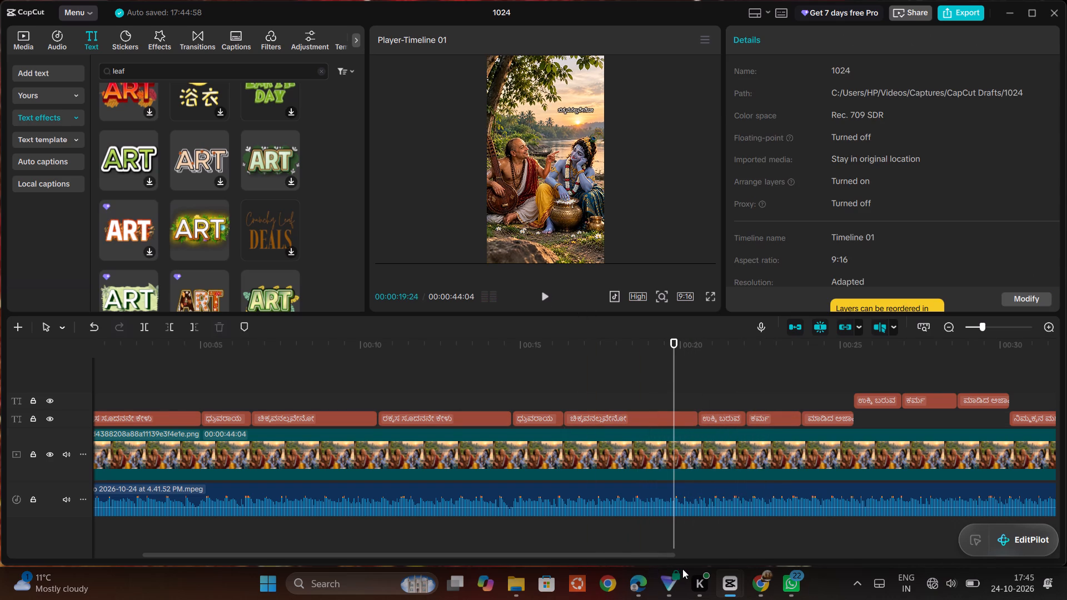
Stop the running screen recording and bring its Screen recording preview window to the front.
{"action": "left_click", "coordinate": [661, 568]}
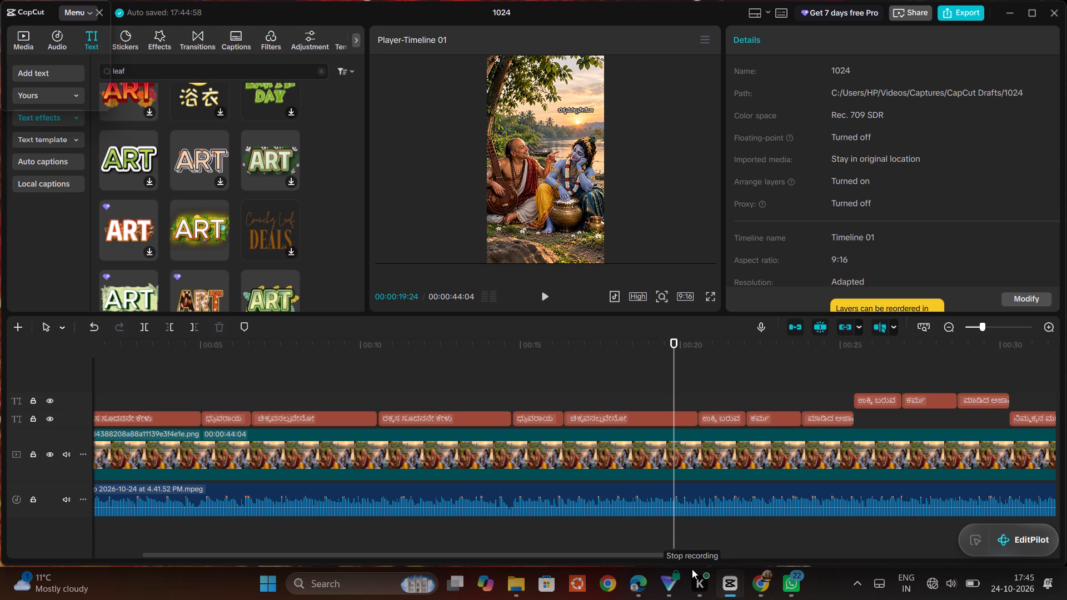
{"action": "left_click", "coordinate": [692, 569]}
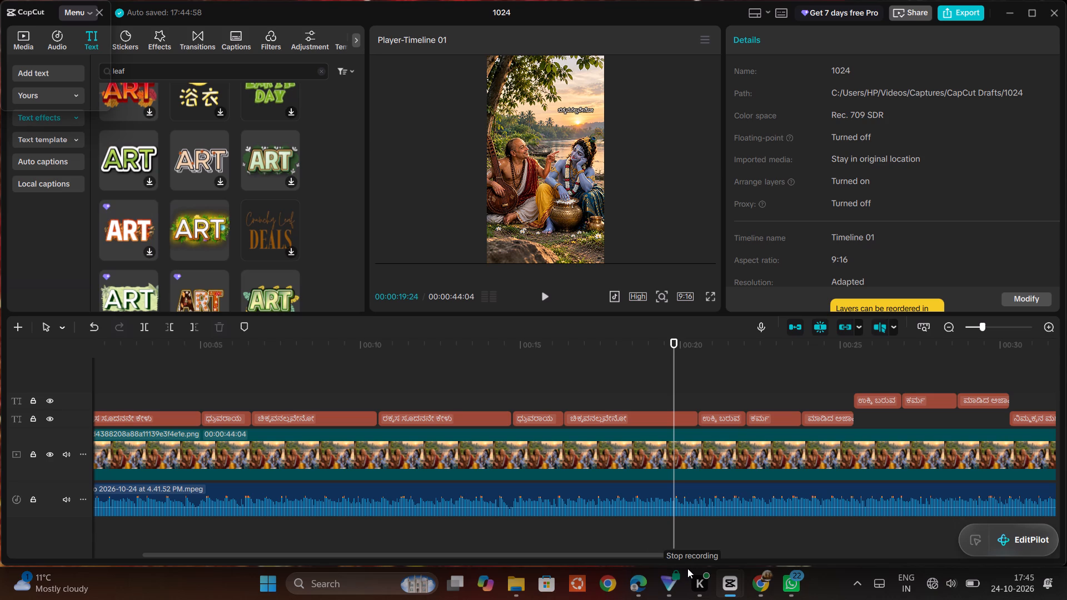
{"action": "left_click", "coordinate": [687, 568]}
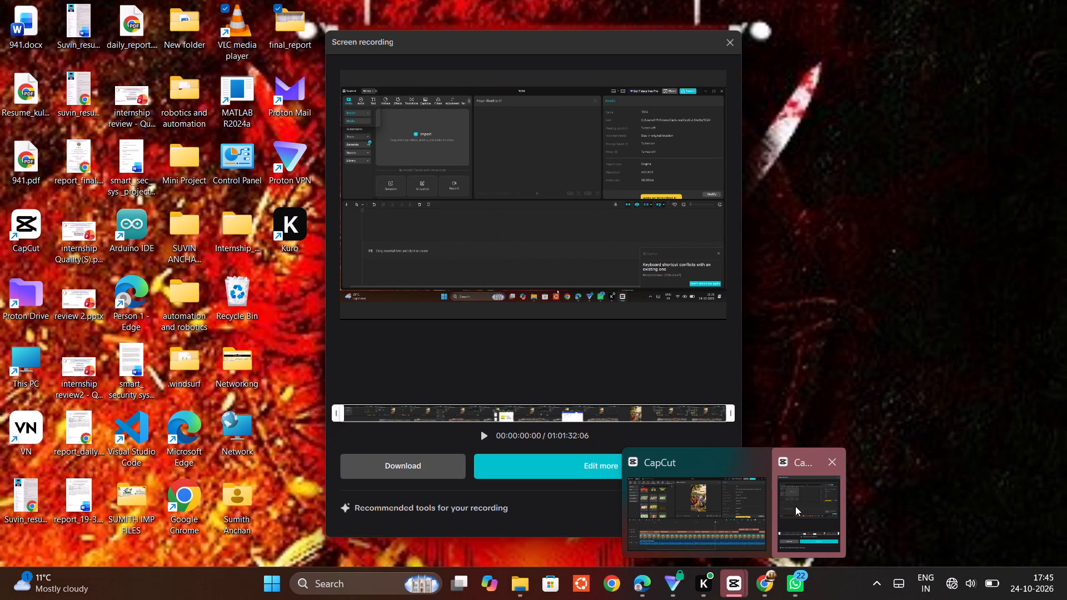
{"action": "left_click", "coordinate": [795, 506]}
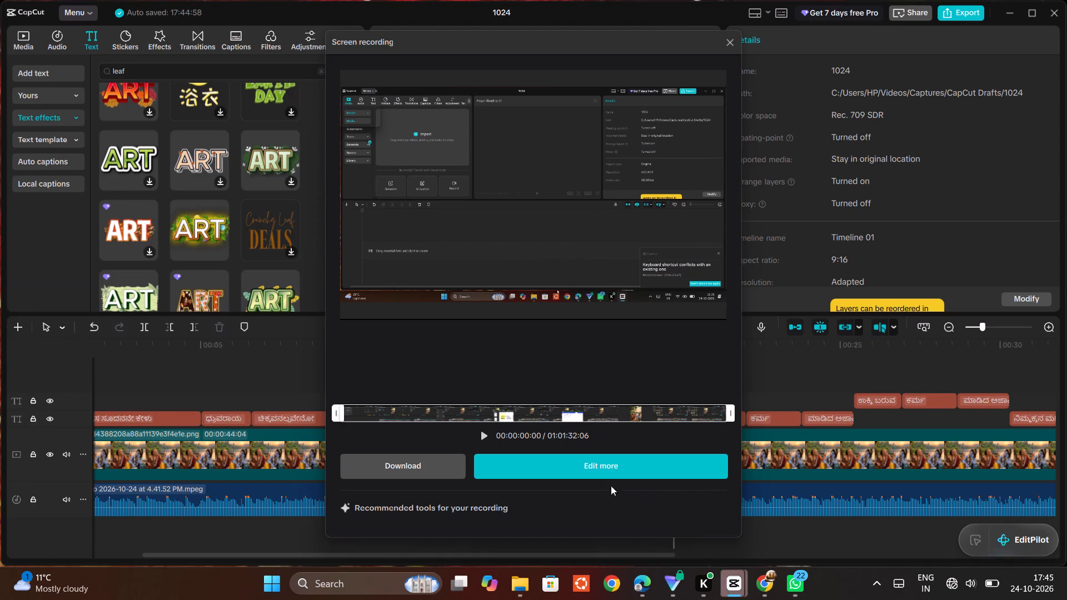